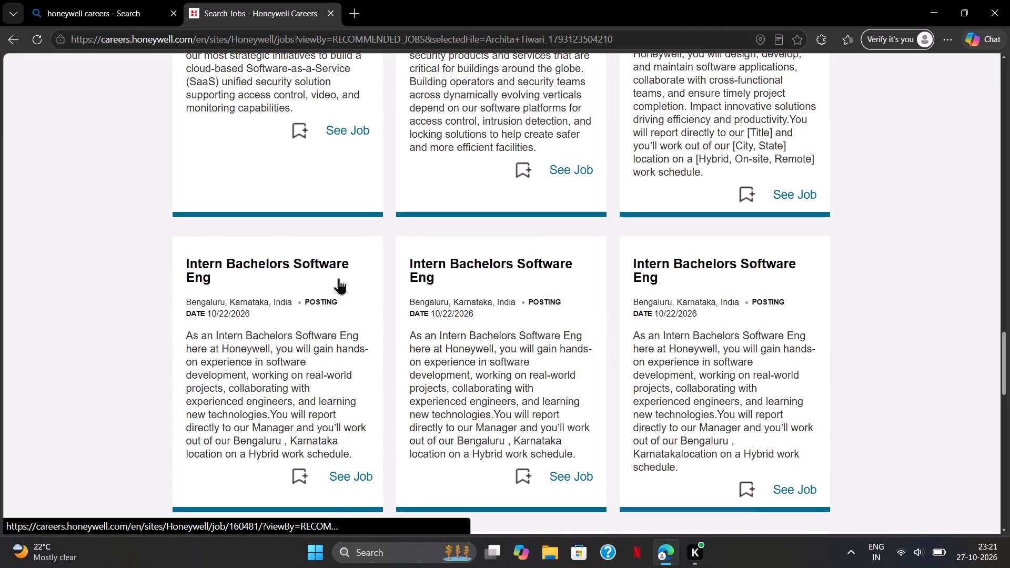
# Open the Bengaluru Intern Bachelors Software Eng job posting with job identification 160481.
pyautogui.scroll(-2, 337, 363)
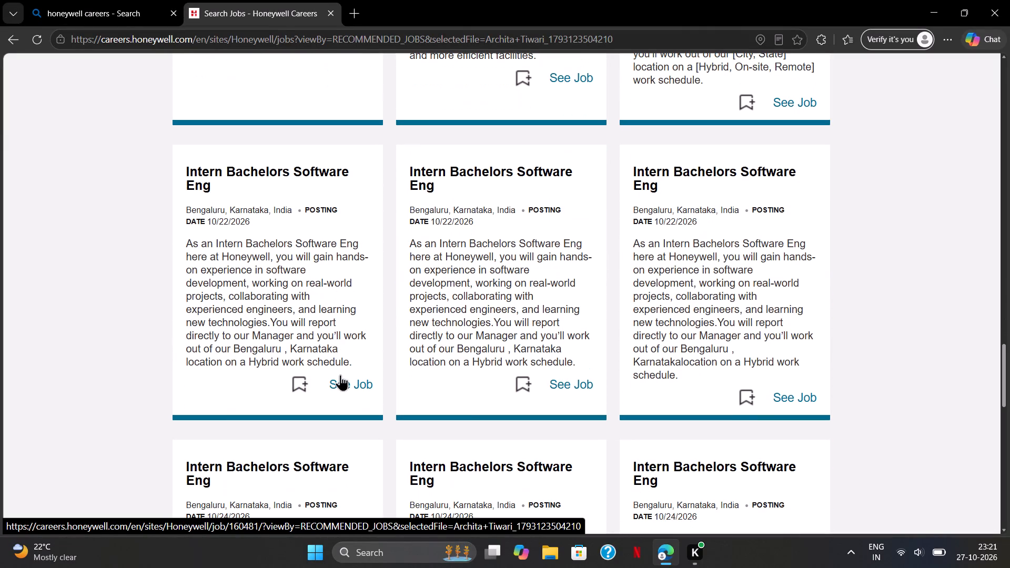
pyautogui.click(343, 382)
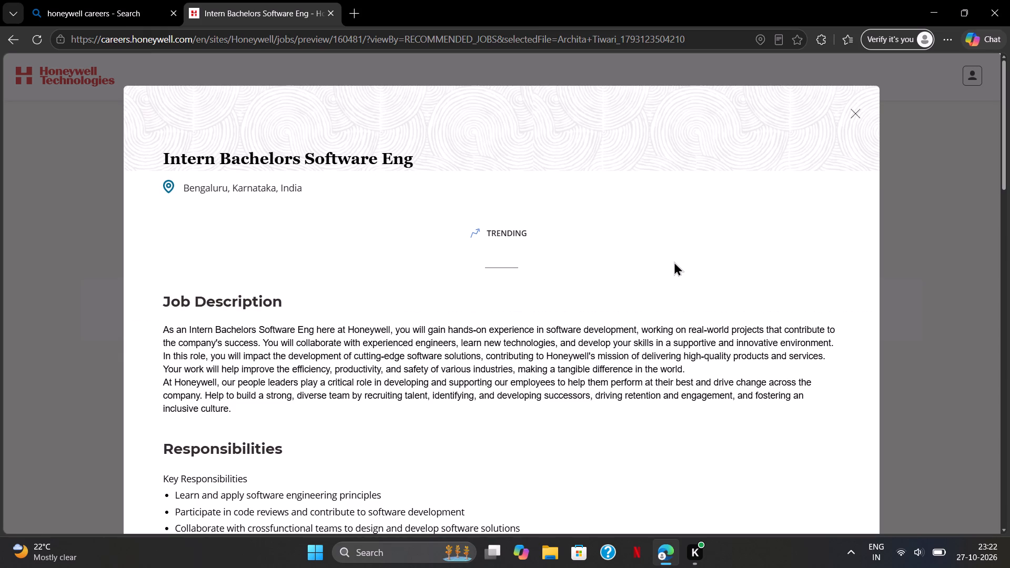
# Copy the posting's text from the Job Description heading through the end of the About Us paragraph.
pyautogui.scroll(-1, 399, 339)
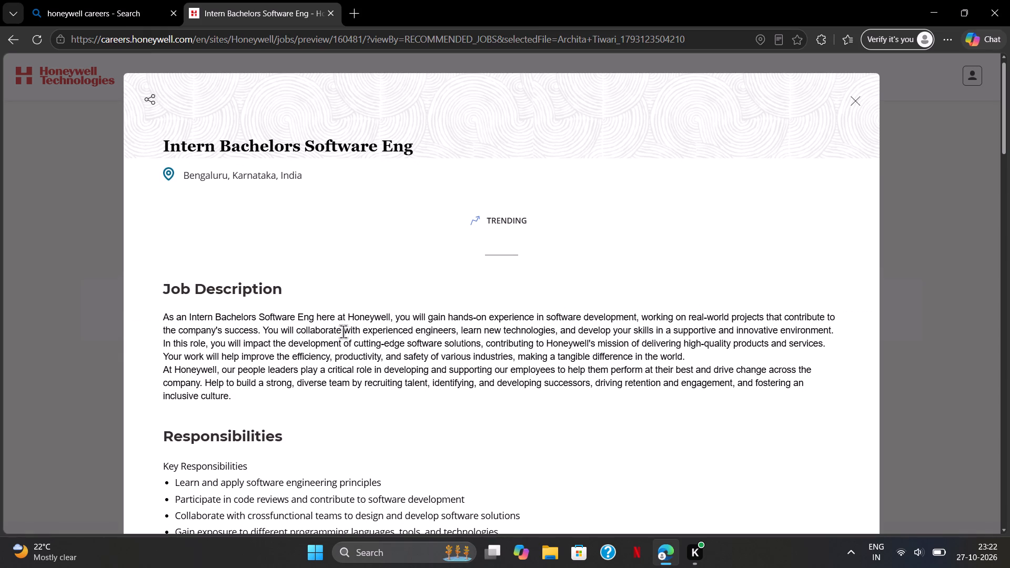
pyautogui.moveTo(163, 315); pyautogui.dragTo(260, 395)
pyautogui.click(260, 395)
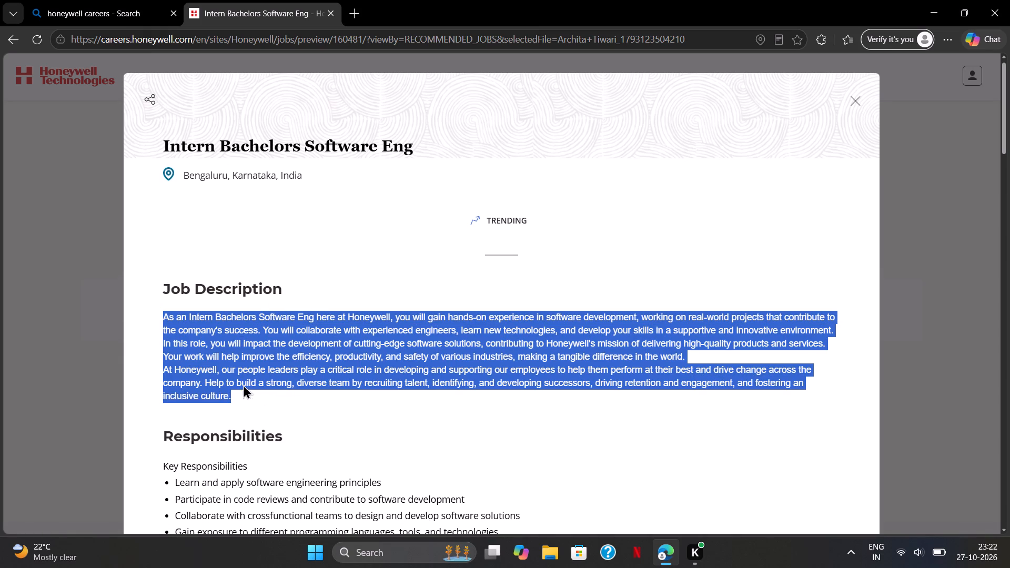
pyautogui.moveTo(162, 281); pyautogui.dragTo(411, 445)
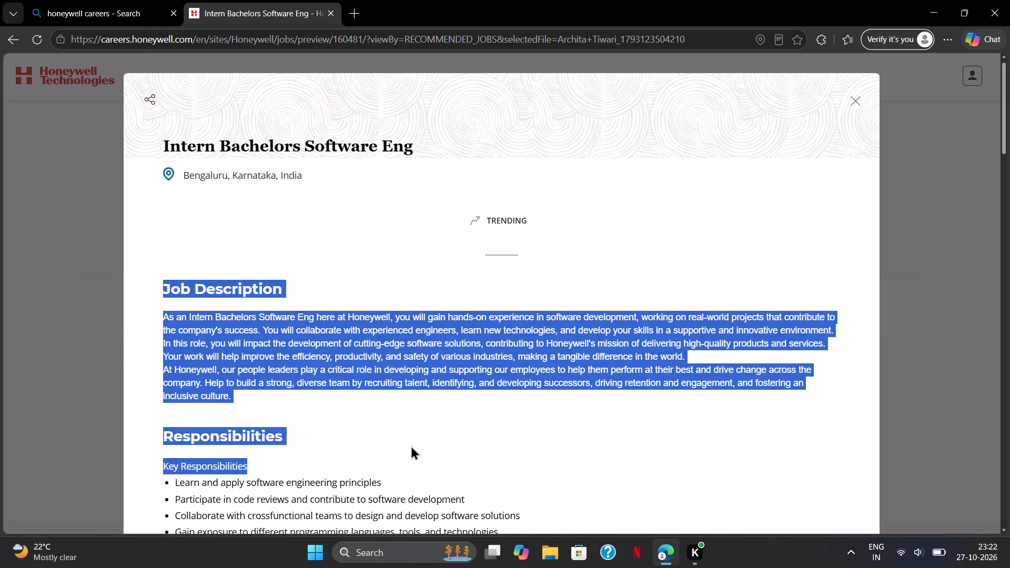
pyautogui.moveTo(411, 445); pyautogui.dragTo(393, 60)
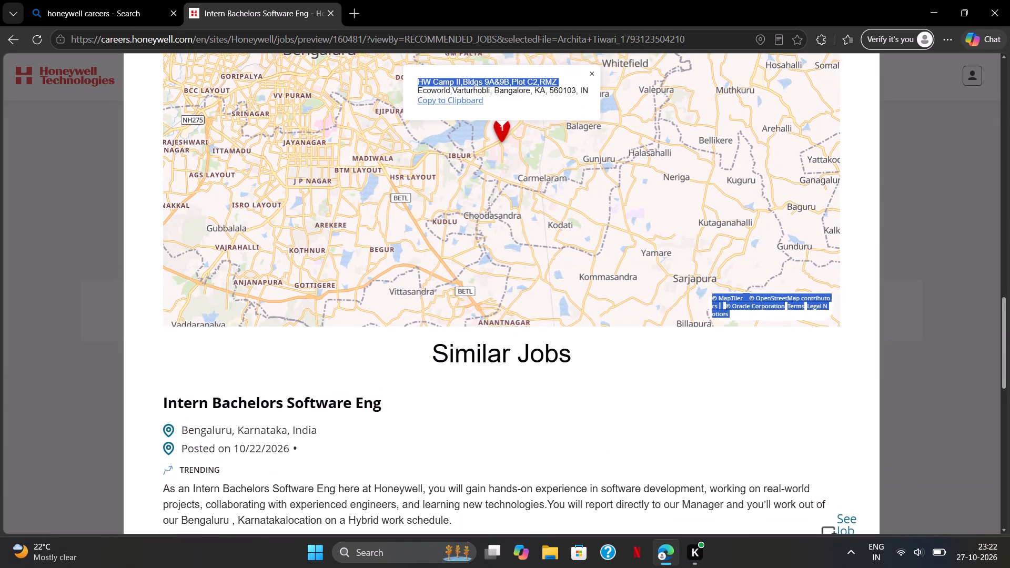
pyautogui.moveTo(393, 60); pyautogui.dragTo(393, 58)
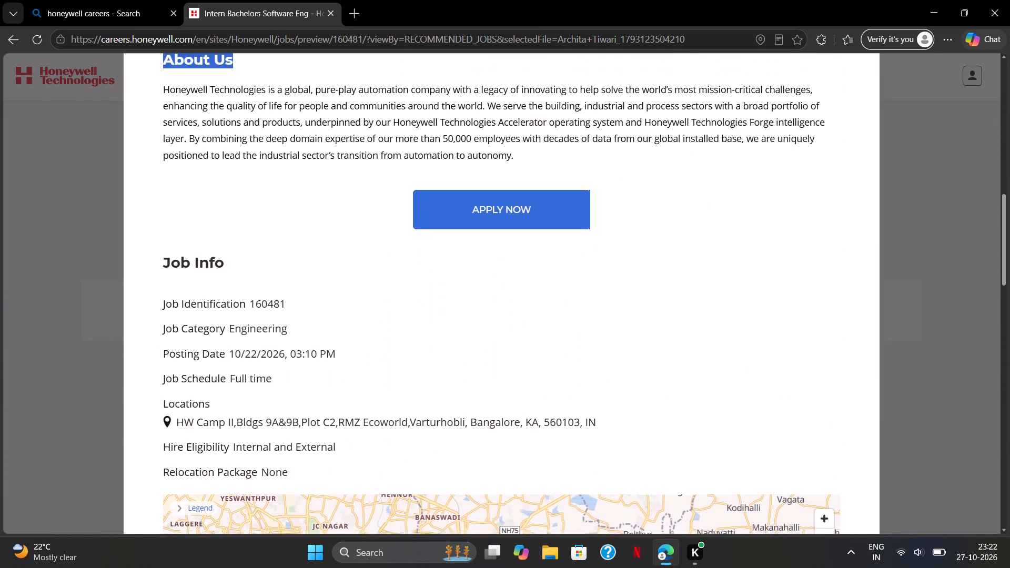
pyautogui.moveTo(393, 58); pyautogui.dragTo(644, 239)
pyautogui.hotkey('ctrl', 'c')
pyautogui.click(644, 239)
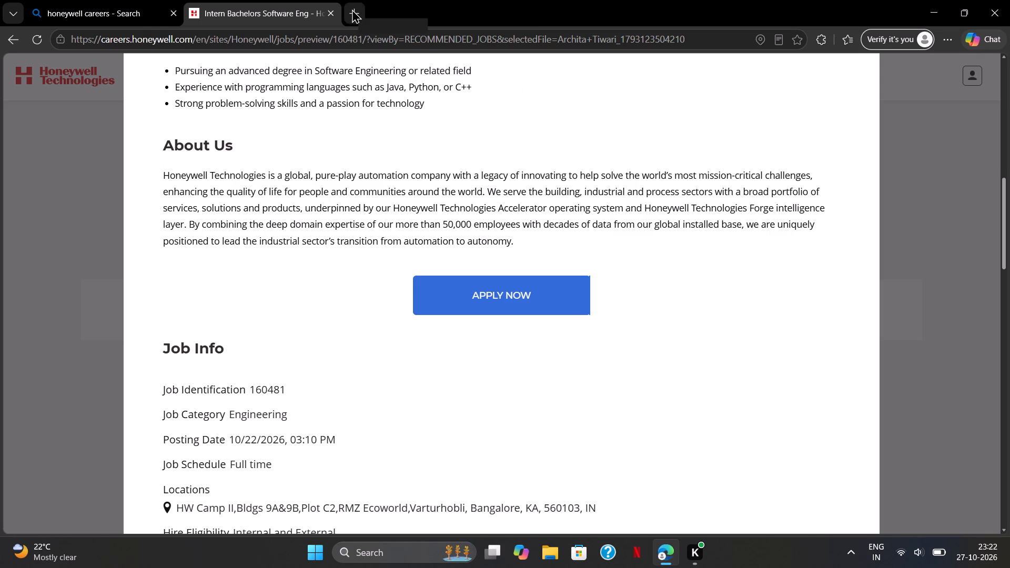
# Search the web for overleaf in a new tab and open the Overleaf, Online LaTeX Editor site.
pyautogui.click(352, 9)
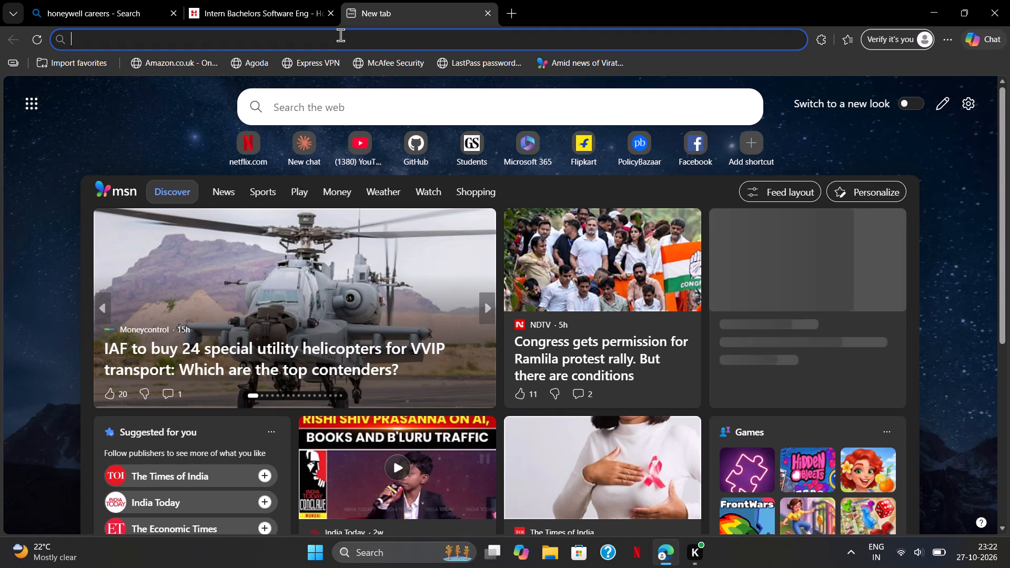
pyautogui.write('overleaf')
pyautogui.press('Return')
pyautogui.press('f')
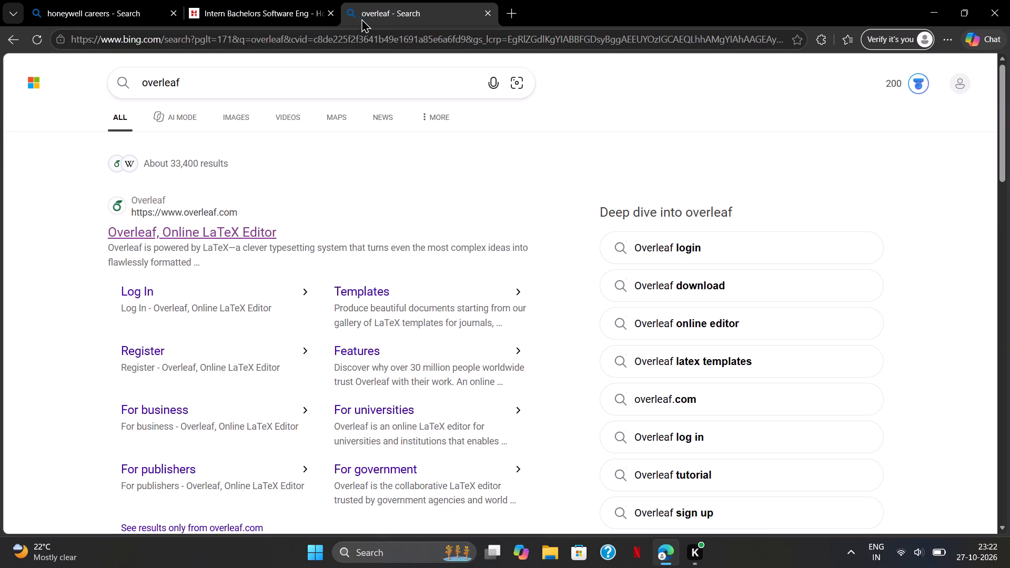
pyautogui.click(199, 230)
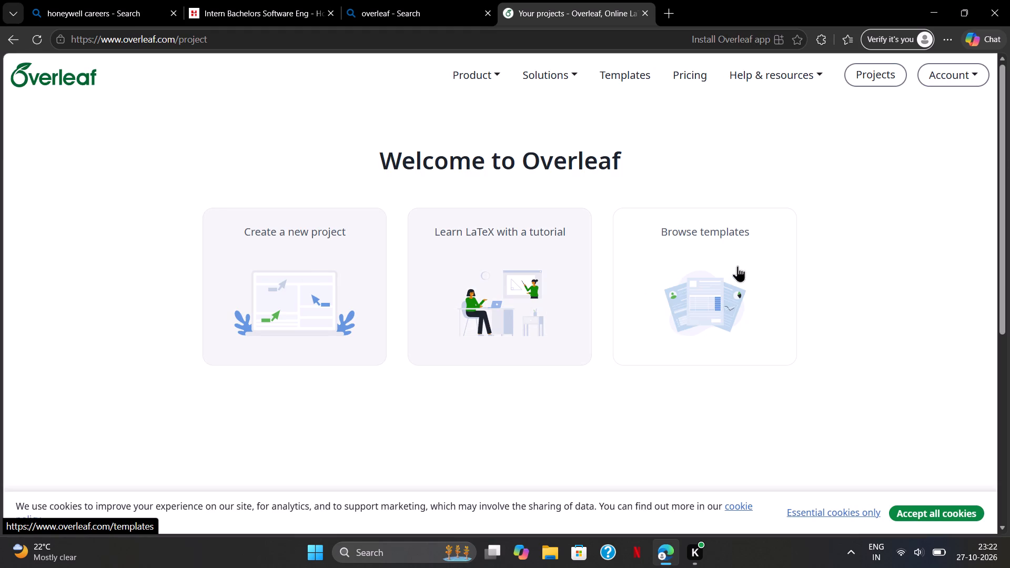
# Browse Overleaf's templates and open the CVs and résumés category.
pyautogui.click(719, 271)
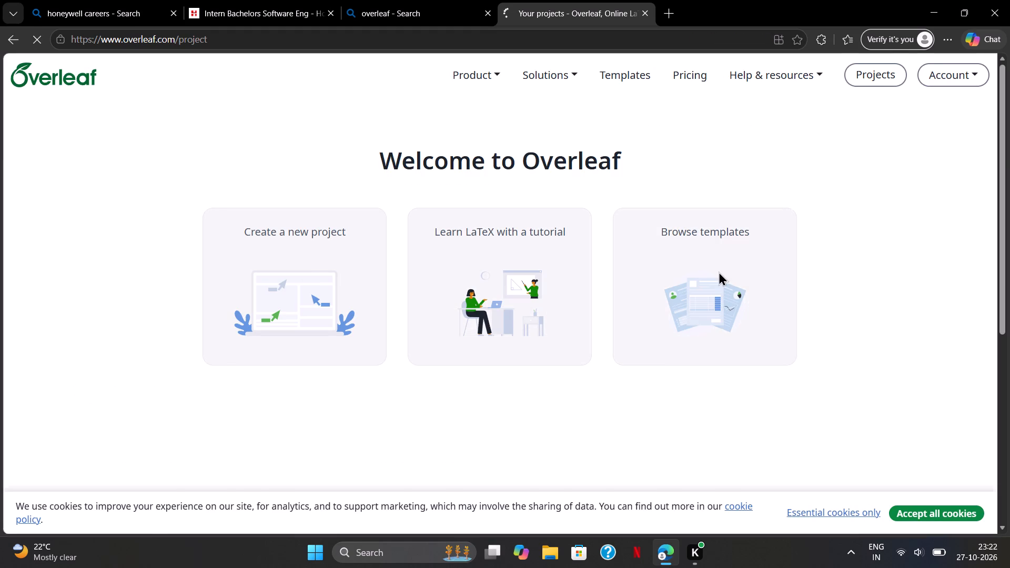
pyautogui.scroll(1, 660, 355)
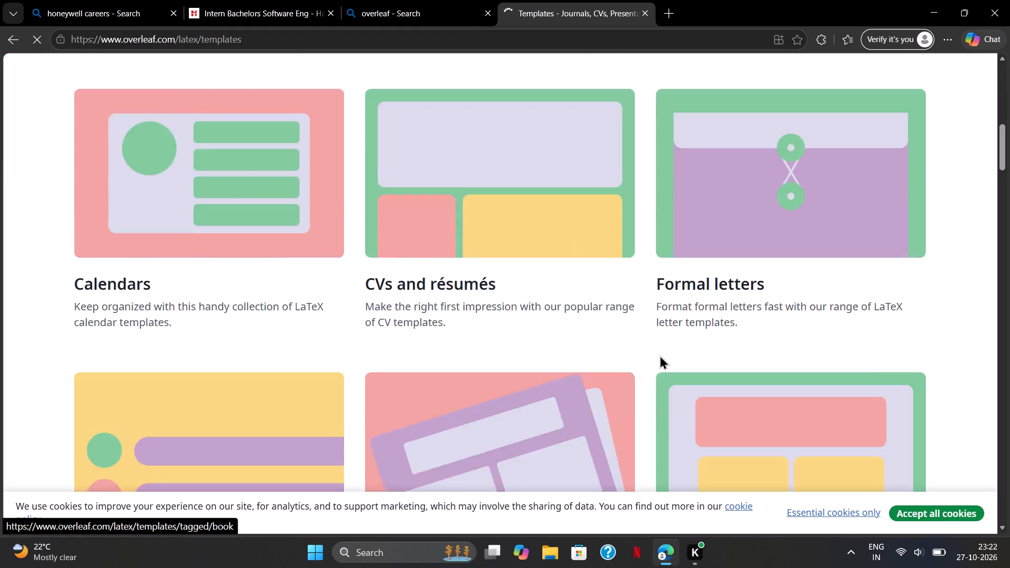
pyautogui.scroll(2, 660, 355)
pyautogui.scroll(-1, 660, 355)
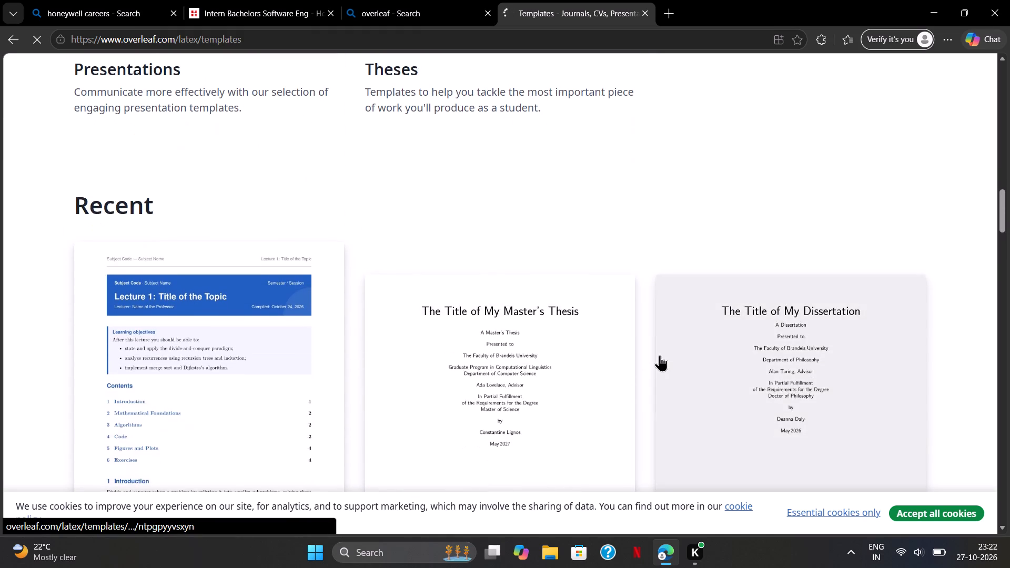
pyautogui.scroll(-1, 660, 355)
pyautogui.scroll(5, 432, 350)
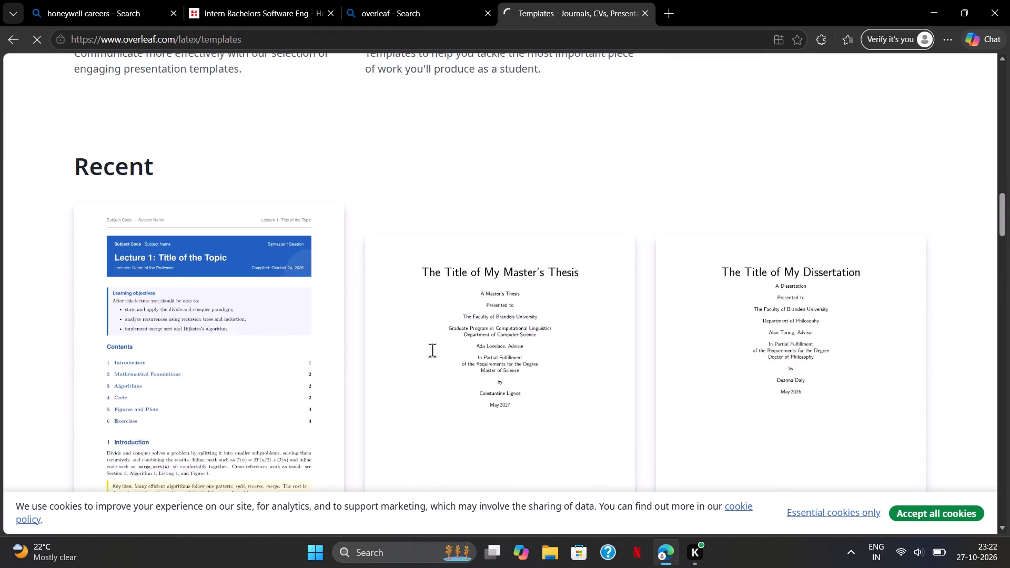
pyautogui.scroll(6, 432, 350)
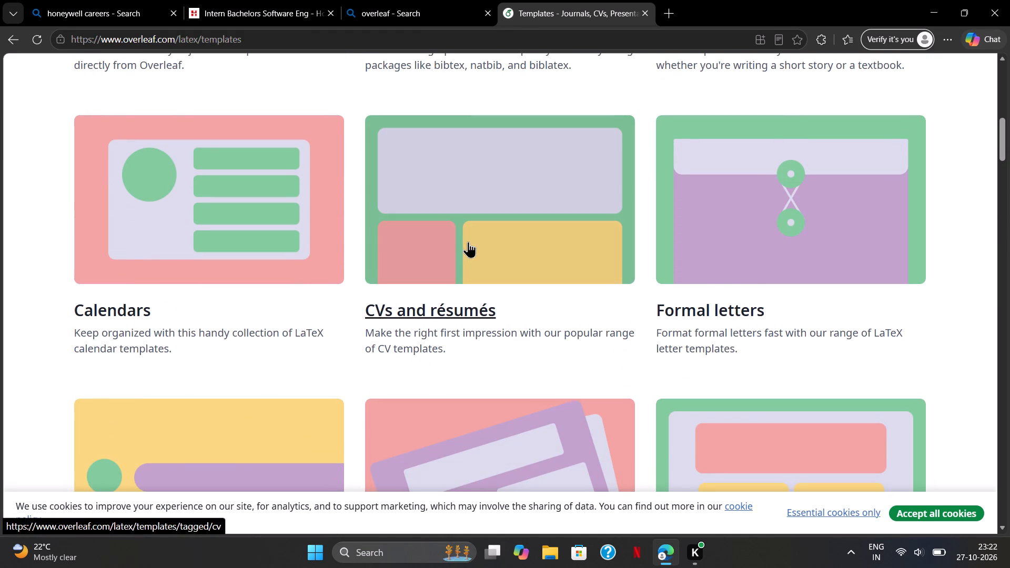
pyautogui.click(468, 241)
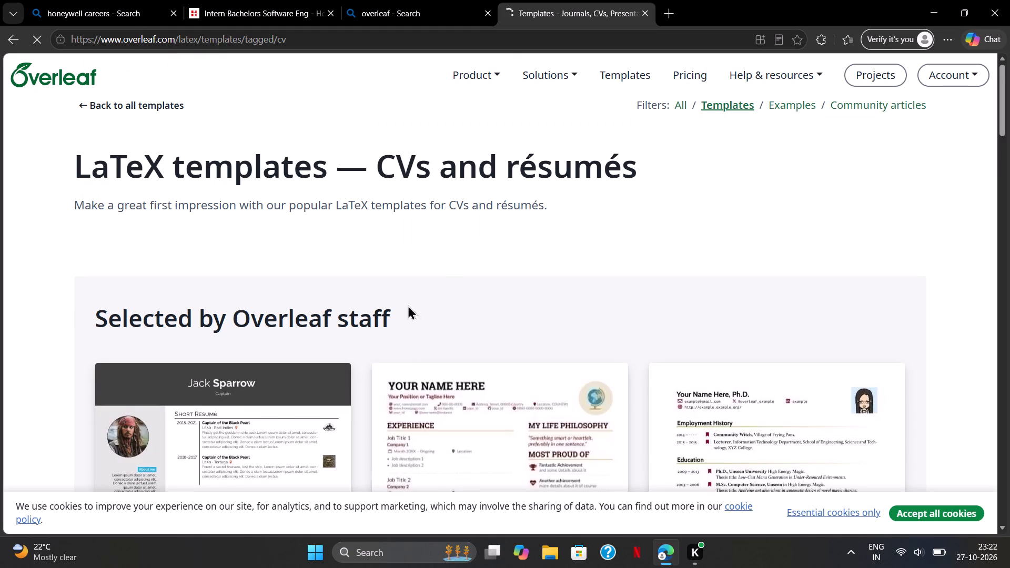
# Look through the Recent CV and résumé templates and compare their layouts.
pyautogui.scroll(-4, 400, 316)
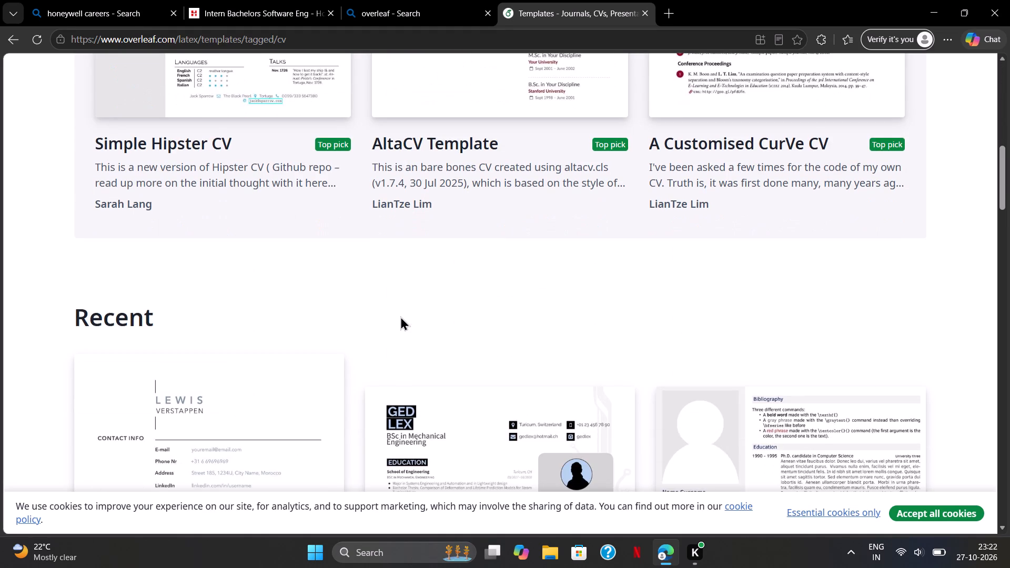
pyautogui.scroll(-3, 400, 316)
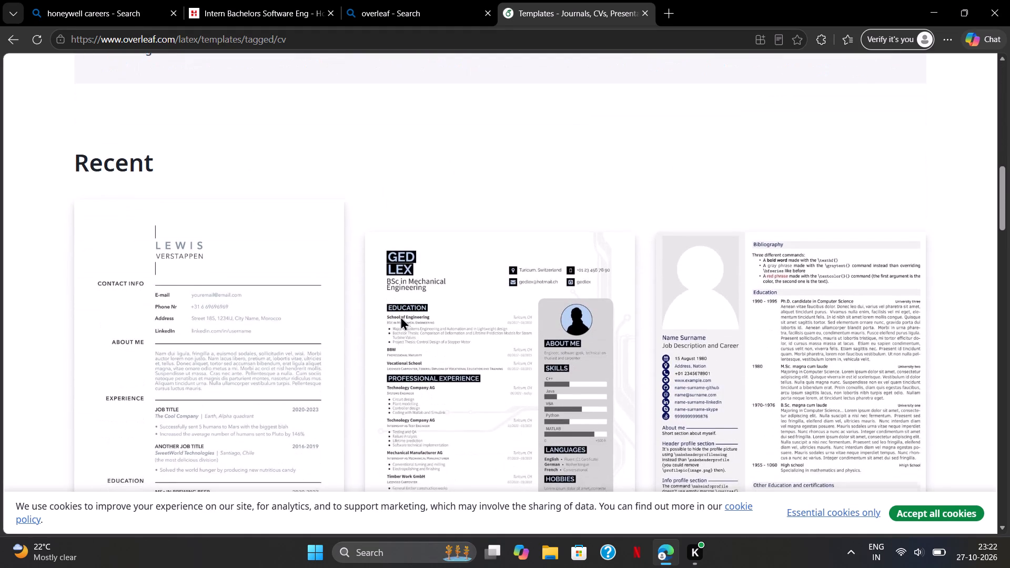
pyautogui.scroll(-2, 400, 316)
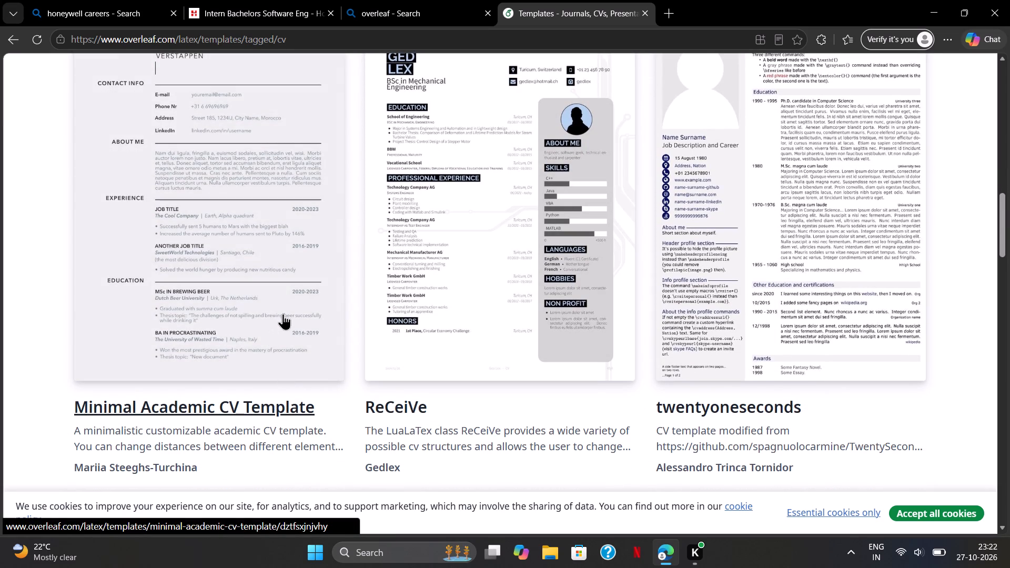
pyautogui.scroll(1, 283, 313)
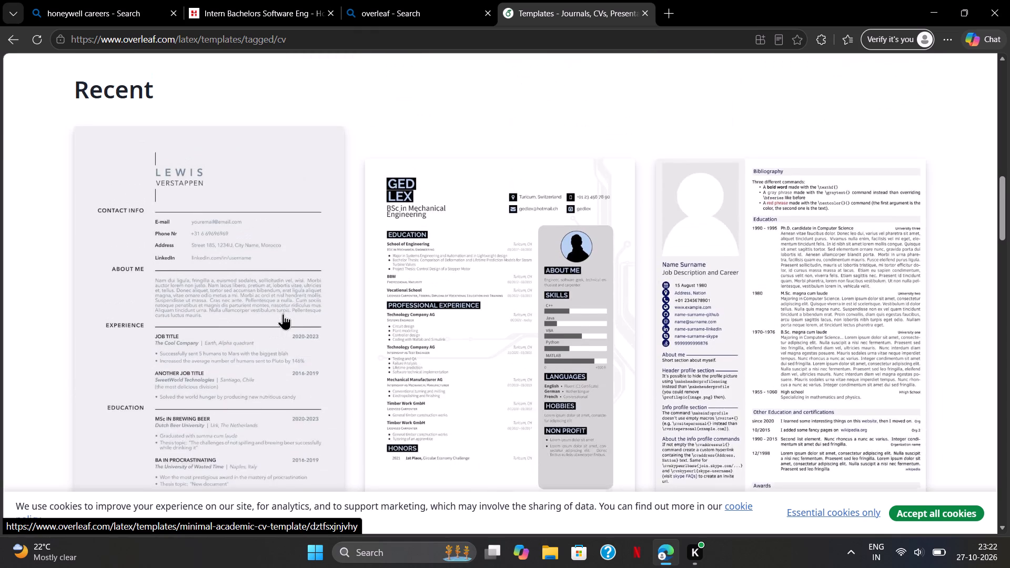
pyautogui.scroll(2, 283, 313)
pyautogui.hscroll(-1, 283, 313)
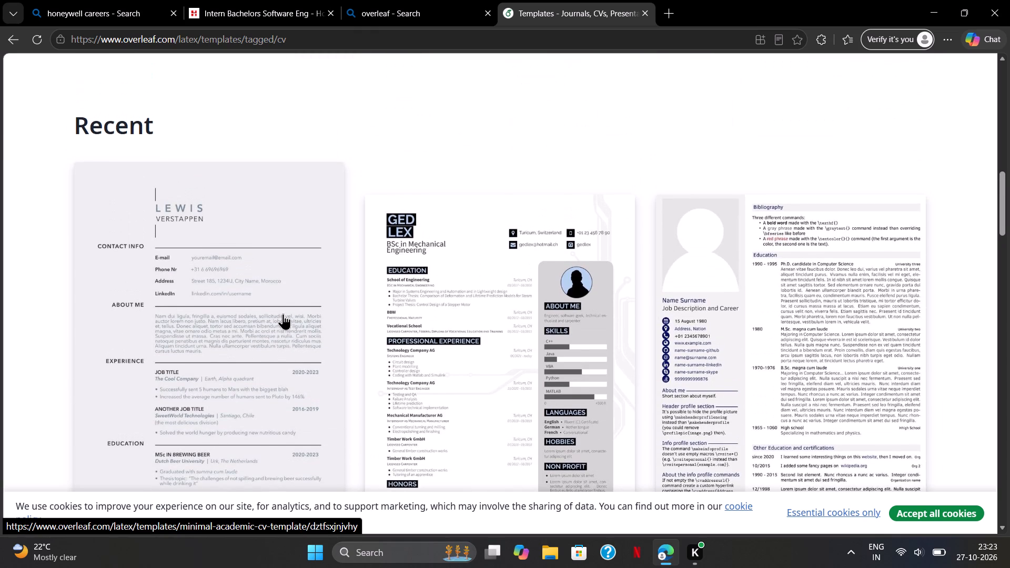
pyautogui.scroll(-1, 283, 313)
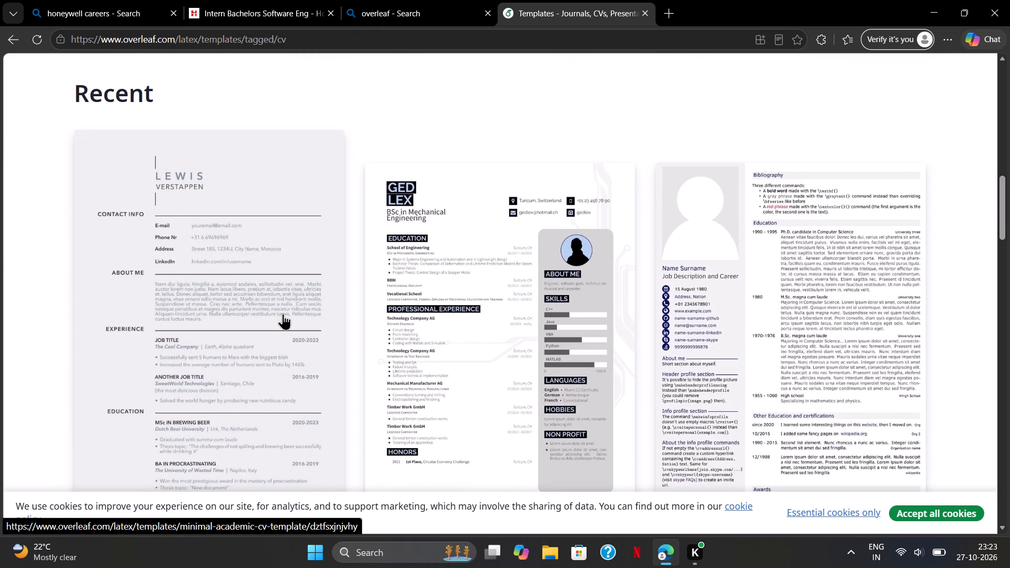
pyautogui.scroll(-2, 283, 313)
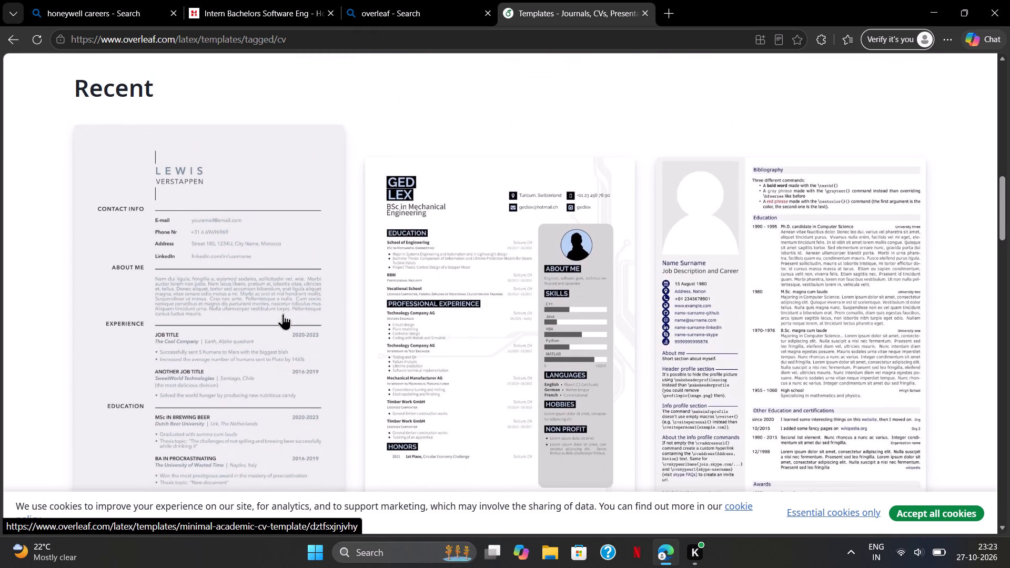
pyautogui.scroll(-2, 283, 313)
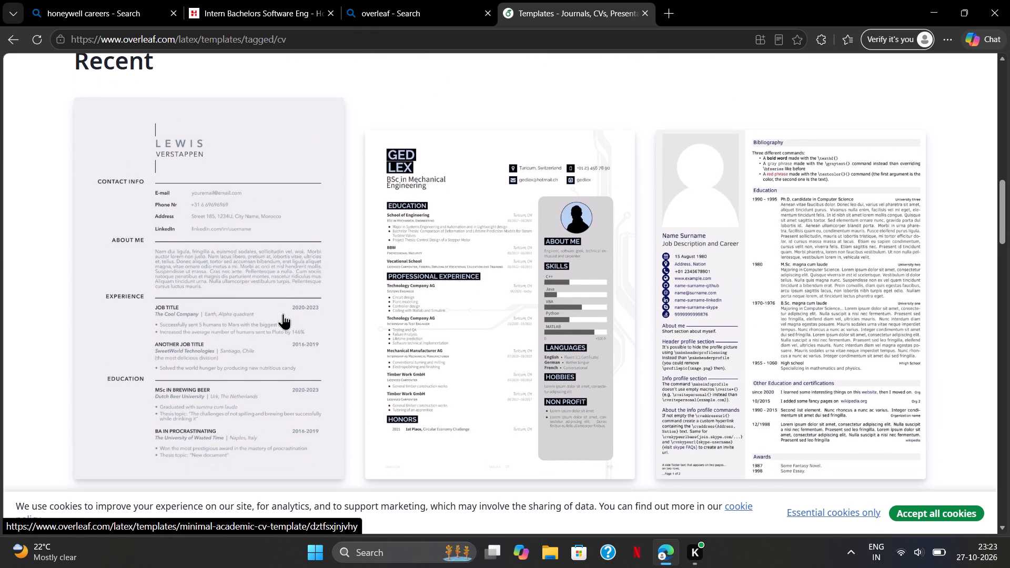
pyautogui.scroll(-2, 283, 313)
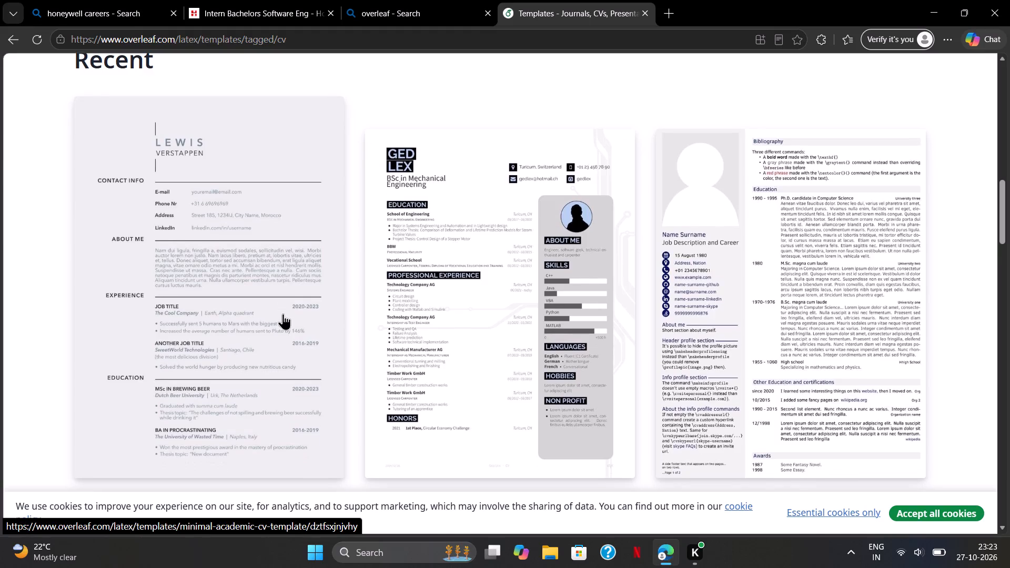
pyautogui.scroll(-4, 283, 313)
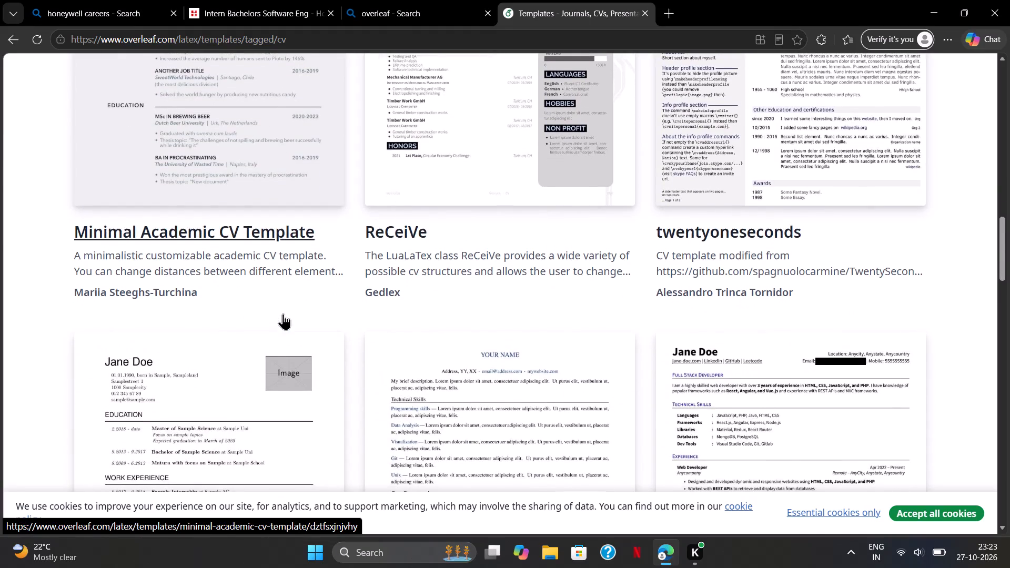
pyautogui.scroll(-2, 283, 313)
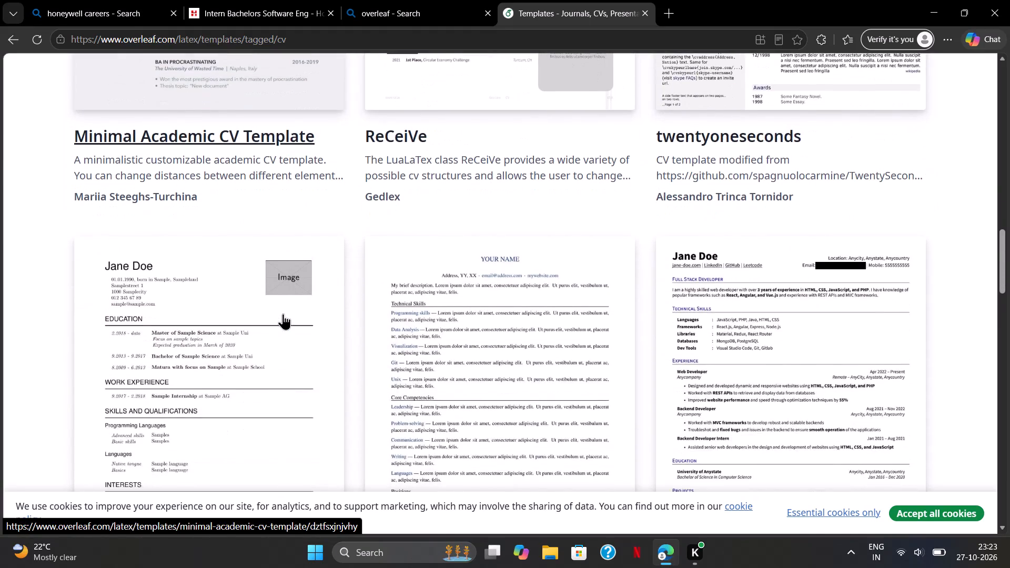
pyautogui.scroll(-3, 283, 313)
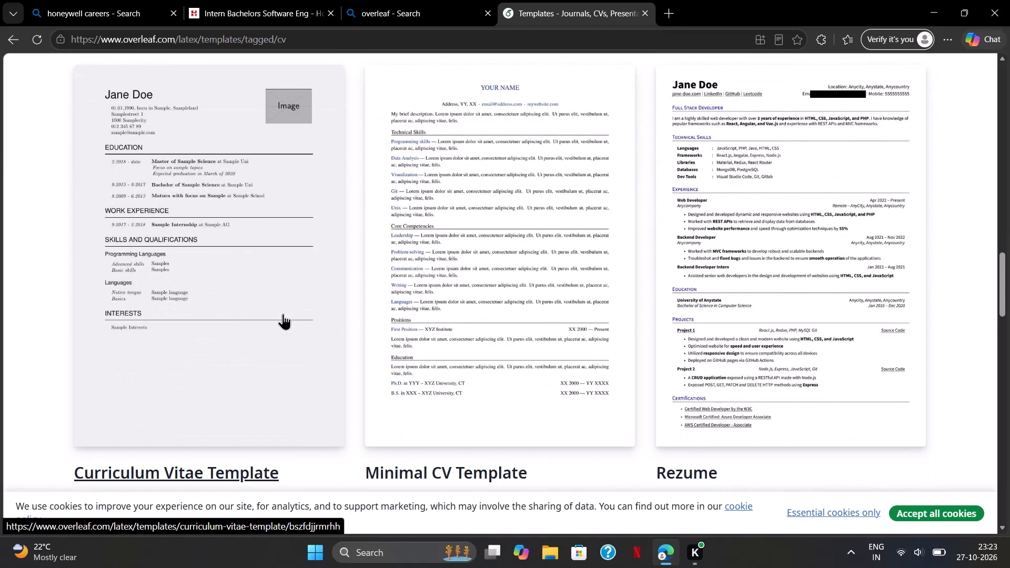
pyautogui.scroll(-3, 283, 313)
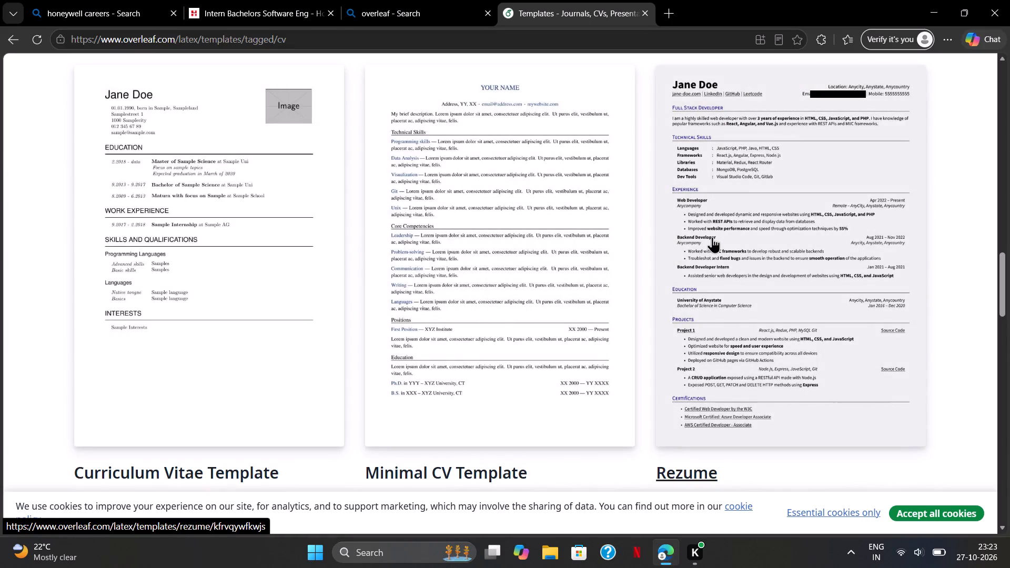
# Open the page of the full stack developer résumé template, Rezume, and look through its details and preview.
pyautogui.click(725, 317)
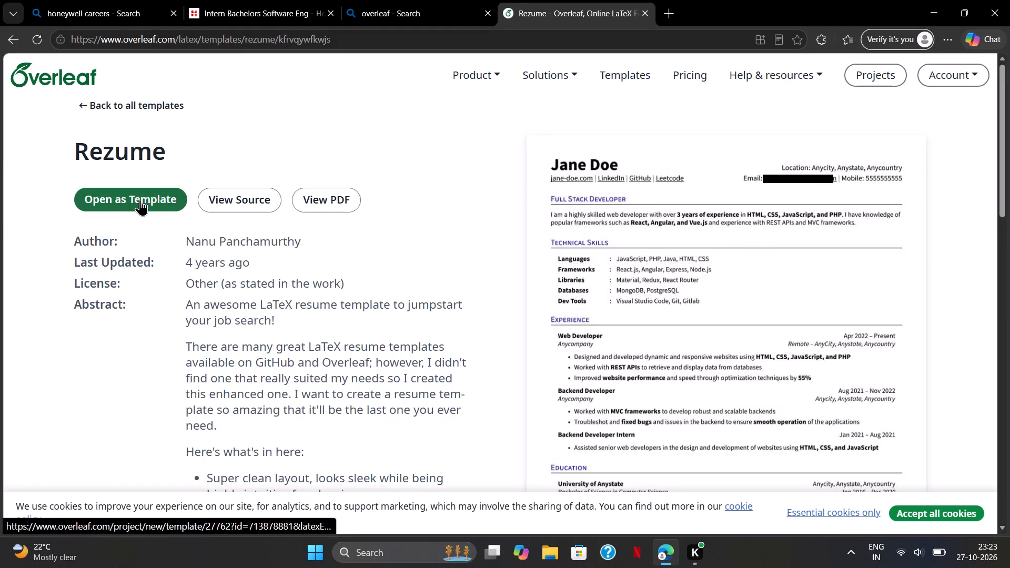
pyautogui.scroll(-3, 514, 441)
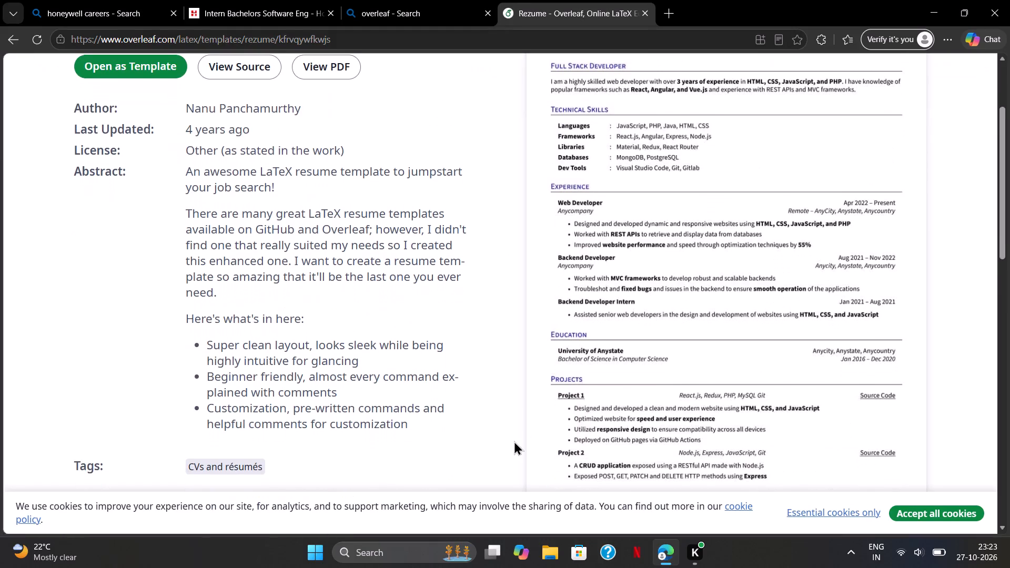
pyautogui.scroll(-3, 514, 441)
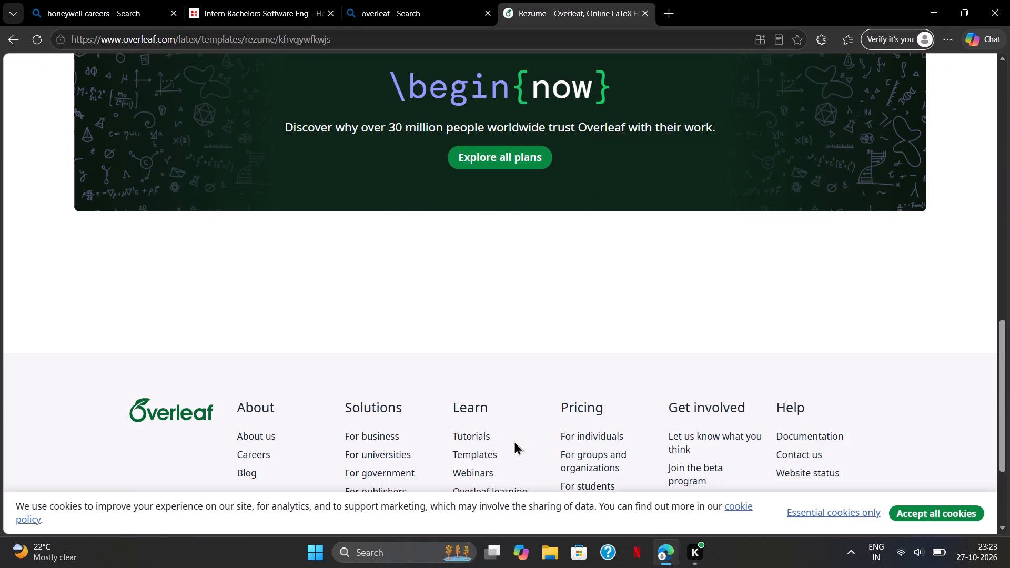
# Open the Rezume résumé template as a new editable project.
pyautogui.scroll(5, 543, 334)
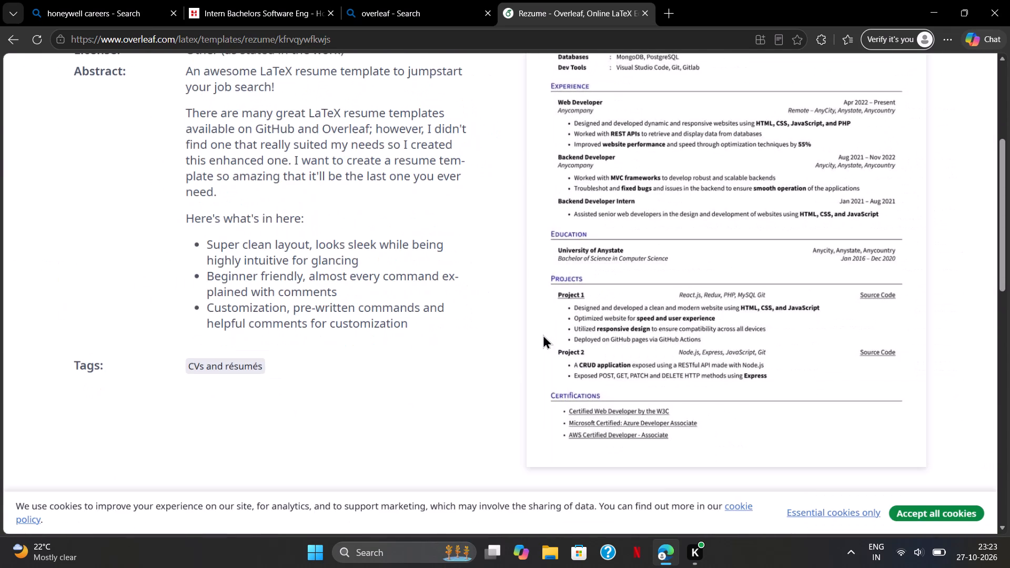
pyautogui.scroll(5, 543, 334)
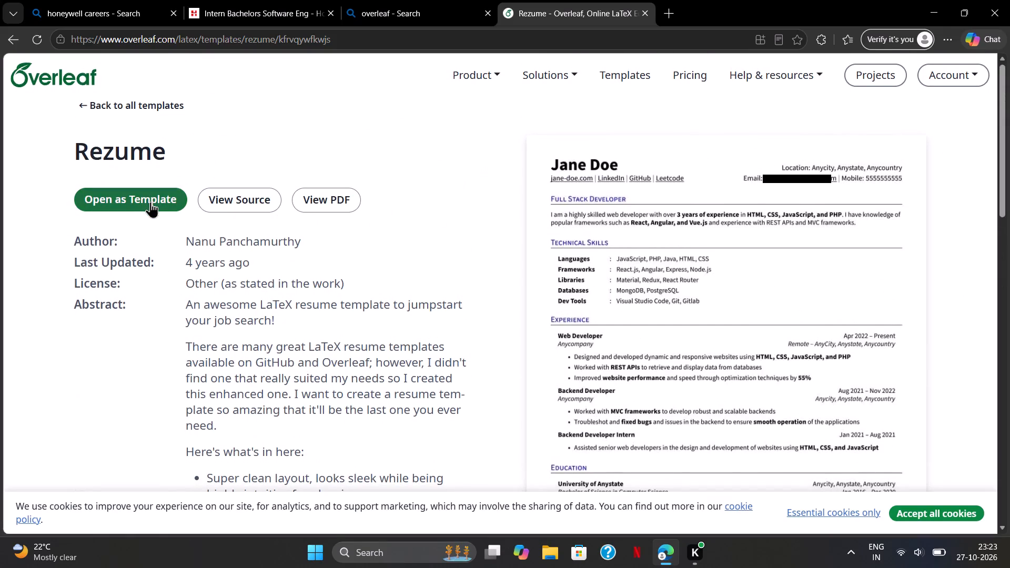
pyautogui.click(150, 201)
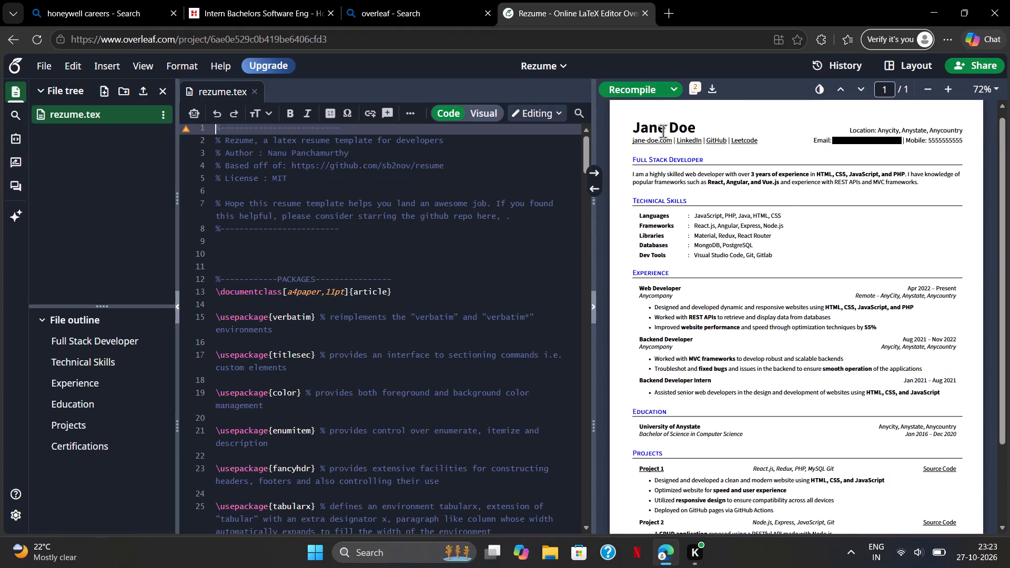
# Look over the package and margin code of rezume.tex and switch the editor to the visual view.
pyautogui.click(663, 131)
pyautogui.scroll(-2, 488, 276)
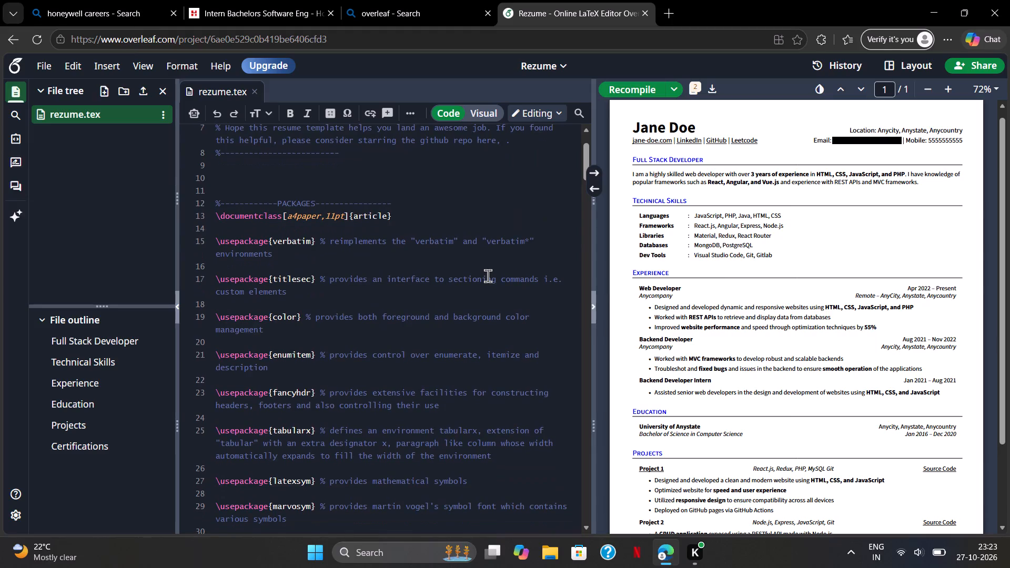
pyautogui.scroll(-4, 488, 276)
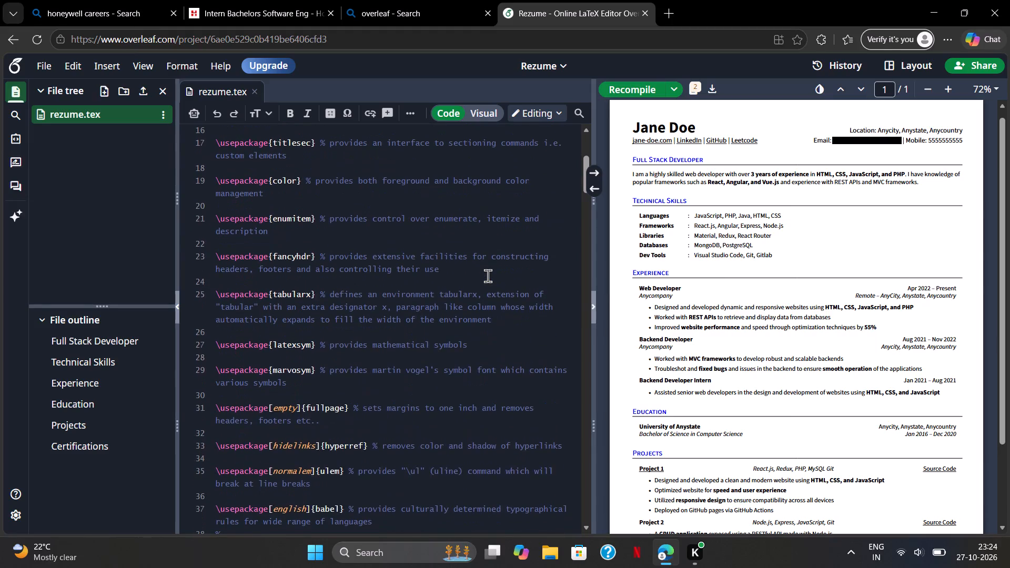
pyautogui.scroll(-3, 488, 276)
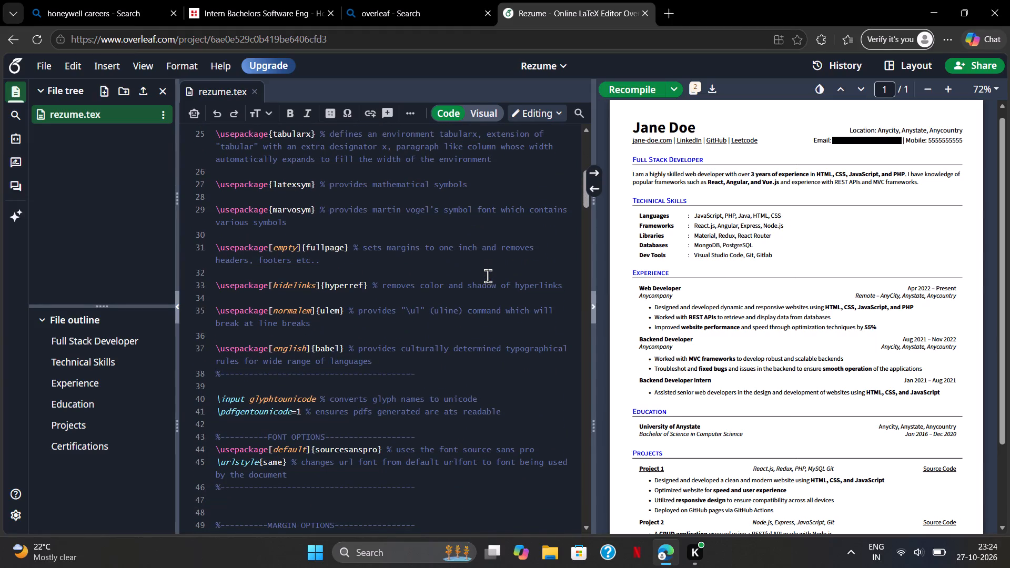
pyautogui.scroll(-2, 427, 399)
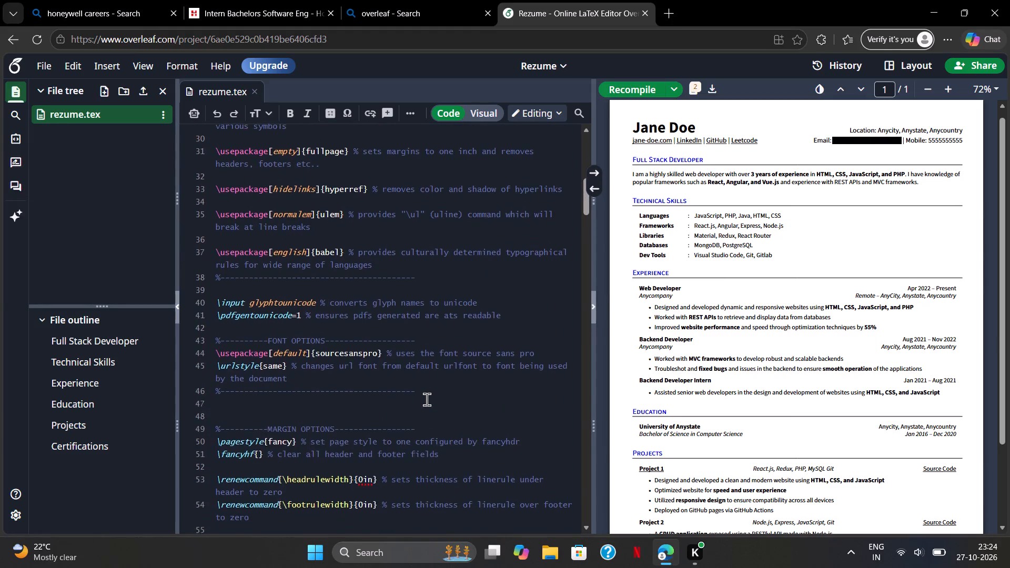
pyautogui.scroll(-2, 427, 399)
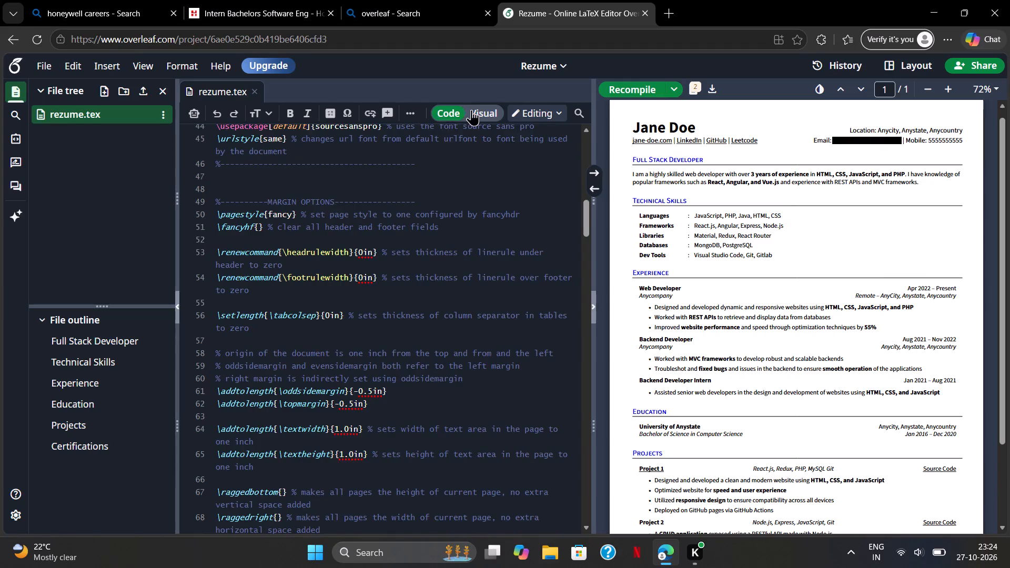
pyautogui.click(532, 111)
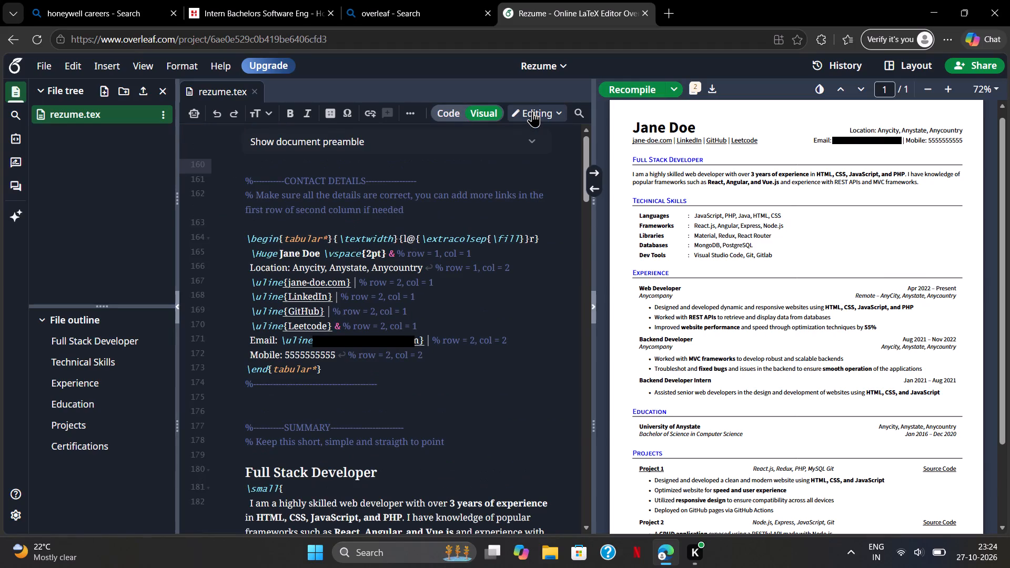
# Replace the placeholder name Jane Doe in the contact details with the applicant's full name.
pyautogui.click(317, 255)
pyautogui.press('Right')
pyautogui.press('Right')
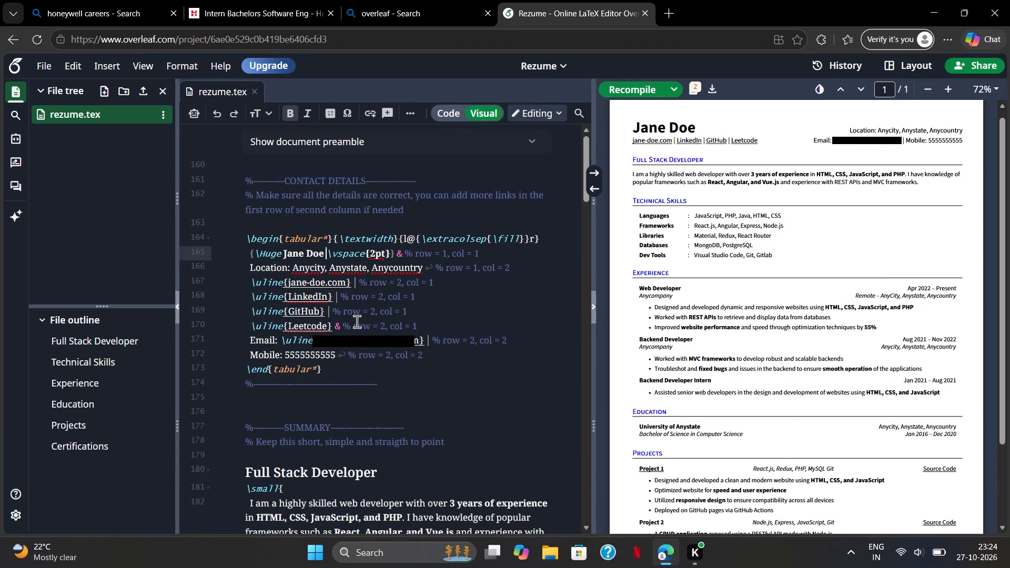
pyautogui.press('Left')
pyautogui.press('BackSpace')
pyautogui.press('BackSpace')
pyautogui.press('BackSpace')
pyautogui.press('BackSpace')
pyautogui.press('BackSpace')
pyautogui.press('BackSpace')
pyautogui.press('BackSpace')
pyautogui.press('BackSpace')
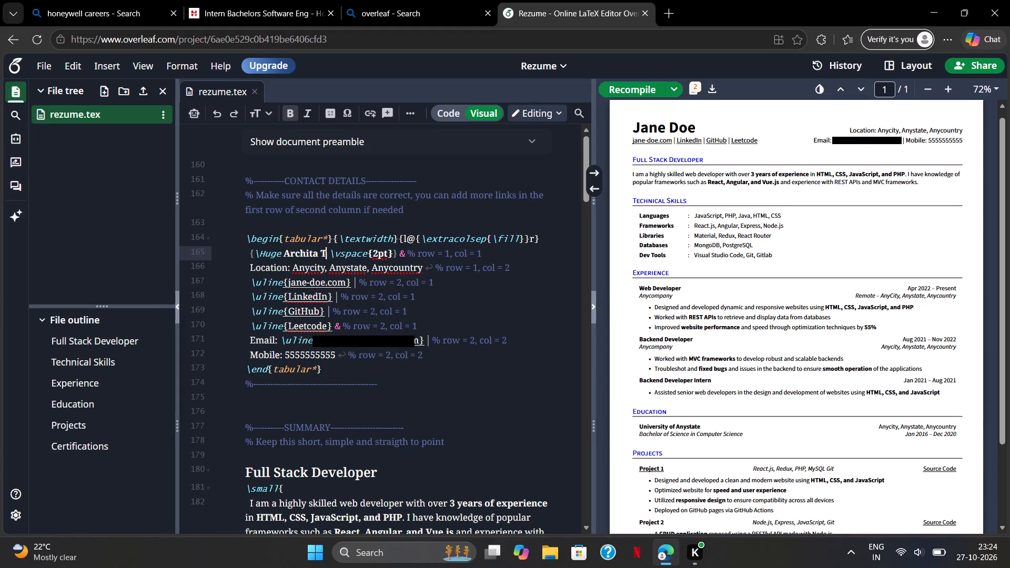
pyautogui.write('iwari')
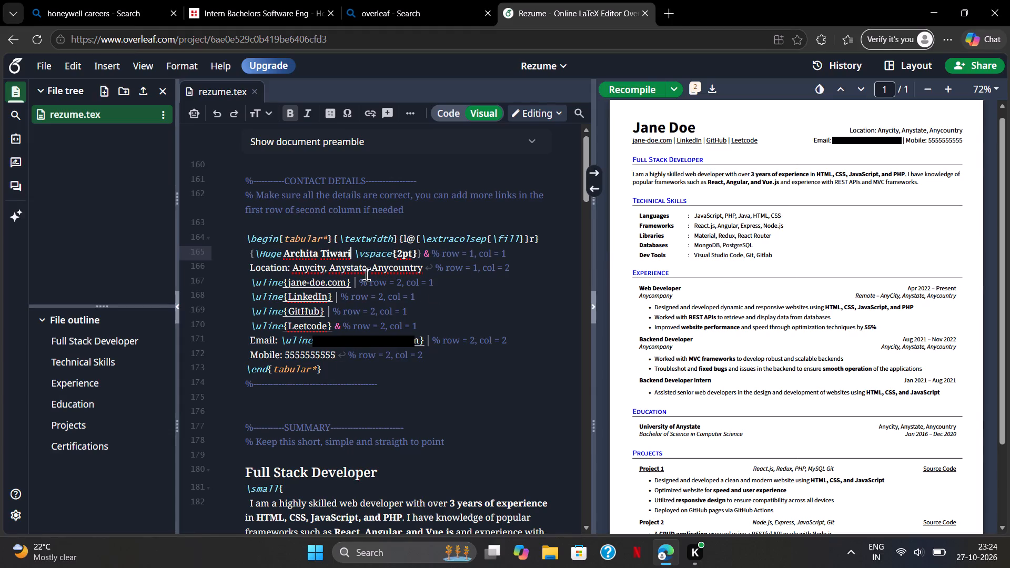
# Replace the placeholder city in the contact details' location line with Kanpur.
pyautogui.click(324, 268)
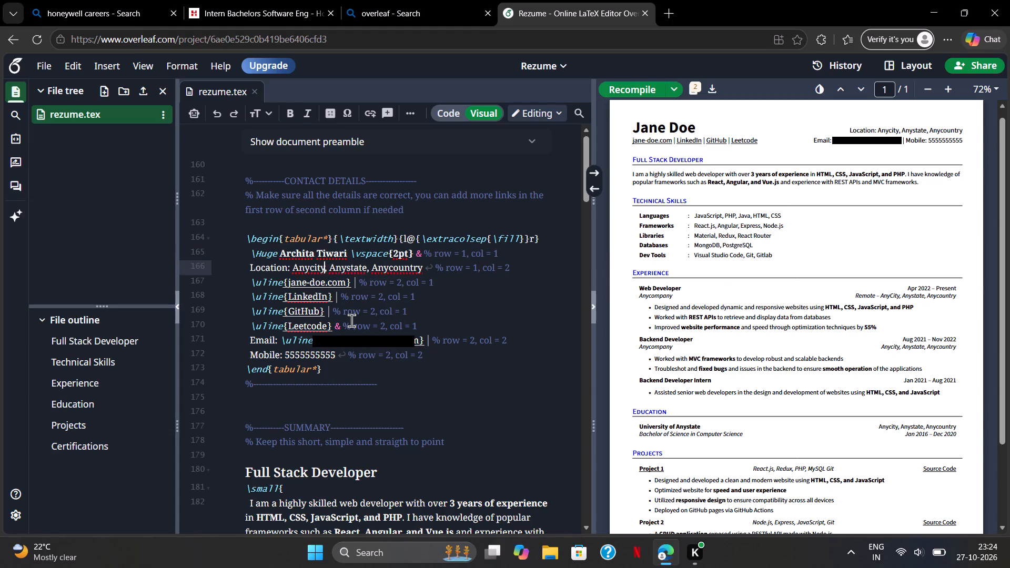
pyautogui.press('BackSpace')
pyautogui.press('BackSpace')
pyautogui.press('BackSpace')
pyautogui.press('BackSpace')
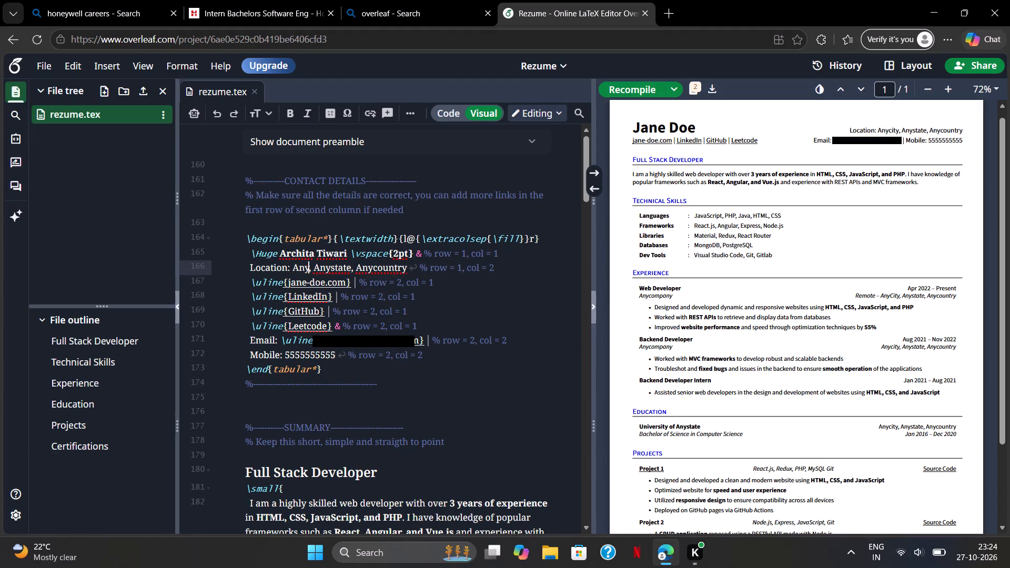
pyautogui.press('BackSpace')
pyautogui.press('BackSpace')
pyautogui.press('BackSpace')
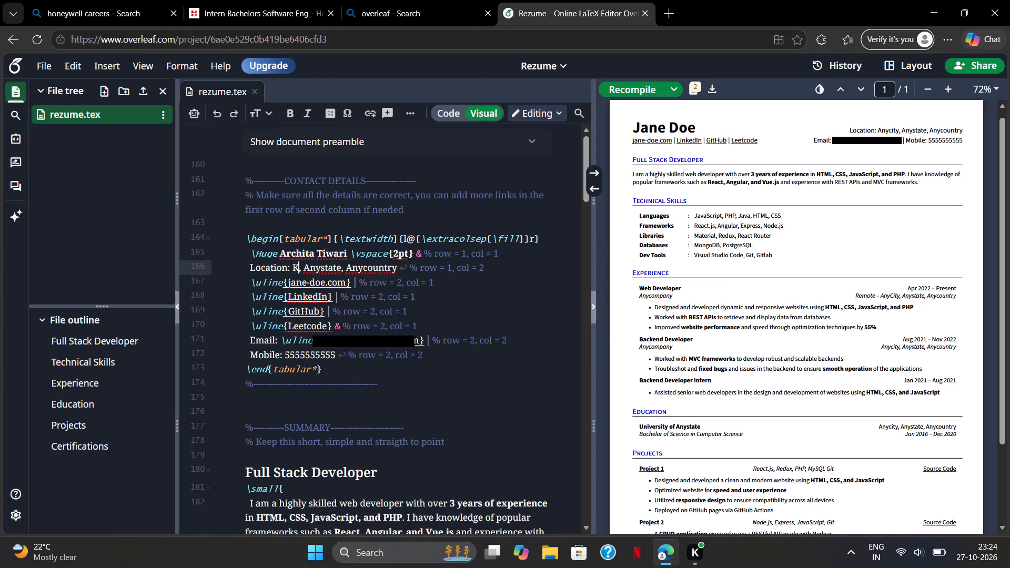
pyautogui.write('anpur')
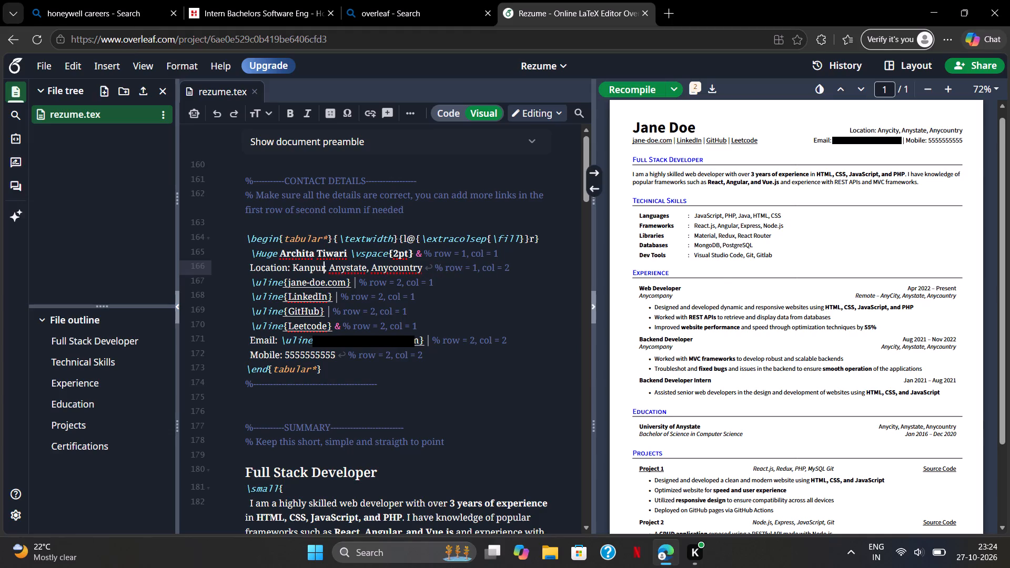
# Replace the placeholder state in the location line with Uttar Pradesh.
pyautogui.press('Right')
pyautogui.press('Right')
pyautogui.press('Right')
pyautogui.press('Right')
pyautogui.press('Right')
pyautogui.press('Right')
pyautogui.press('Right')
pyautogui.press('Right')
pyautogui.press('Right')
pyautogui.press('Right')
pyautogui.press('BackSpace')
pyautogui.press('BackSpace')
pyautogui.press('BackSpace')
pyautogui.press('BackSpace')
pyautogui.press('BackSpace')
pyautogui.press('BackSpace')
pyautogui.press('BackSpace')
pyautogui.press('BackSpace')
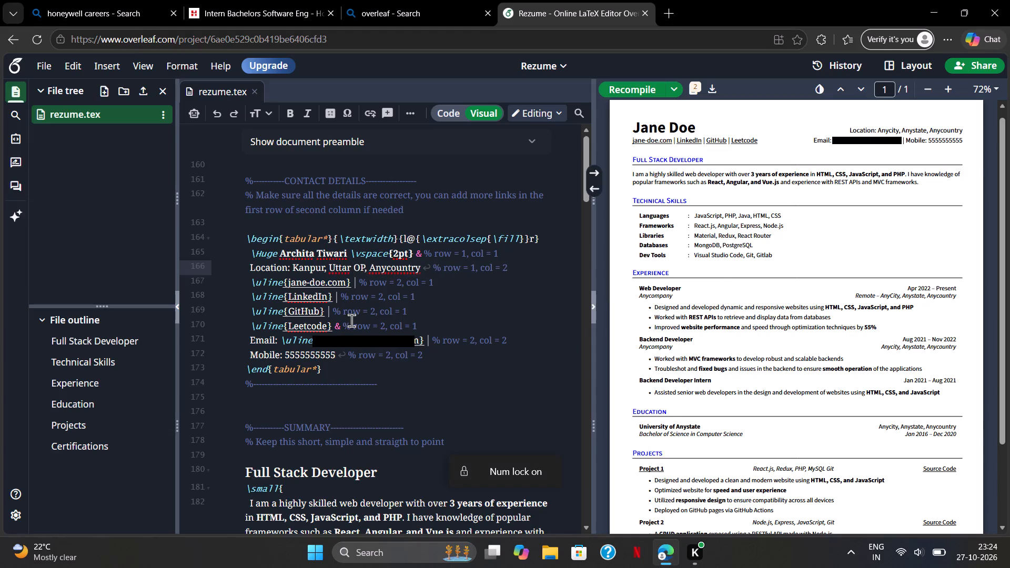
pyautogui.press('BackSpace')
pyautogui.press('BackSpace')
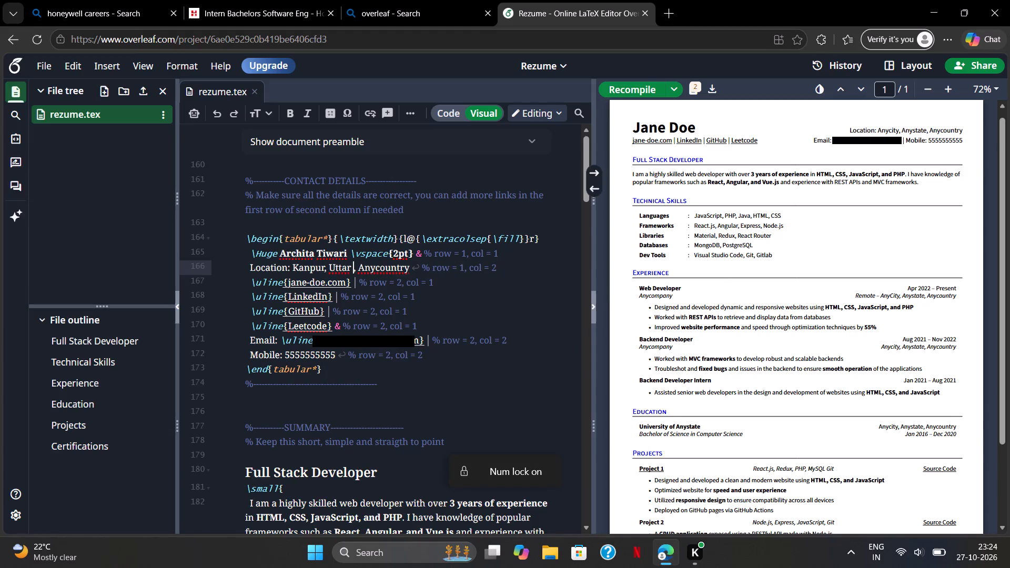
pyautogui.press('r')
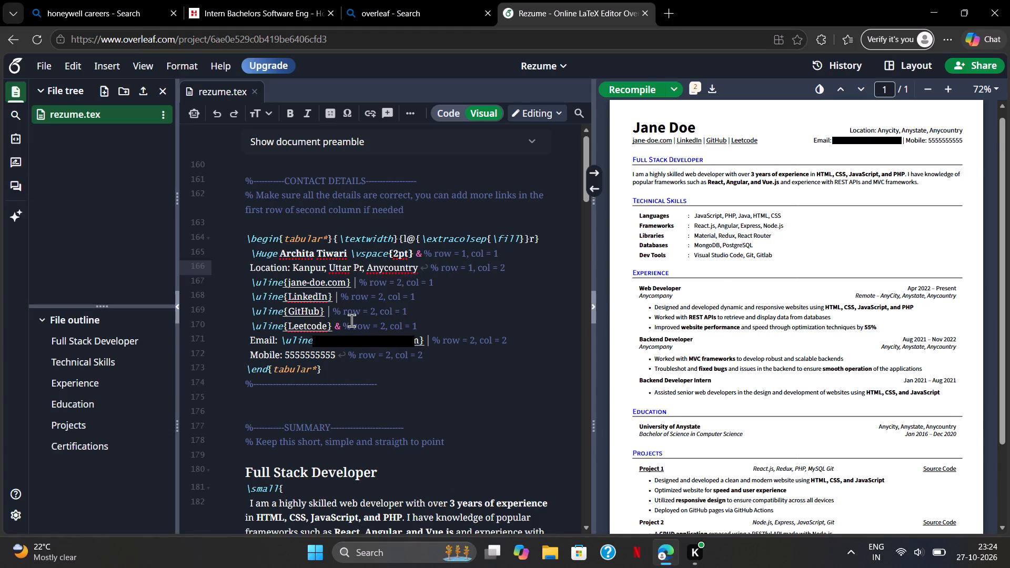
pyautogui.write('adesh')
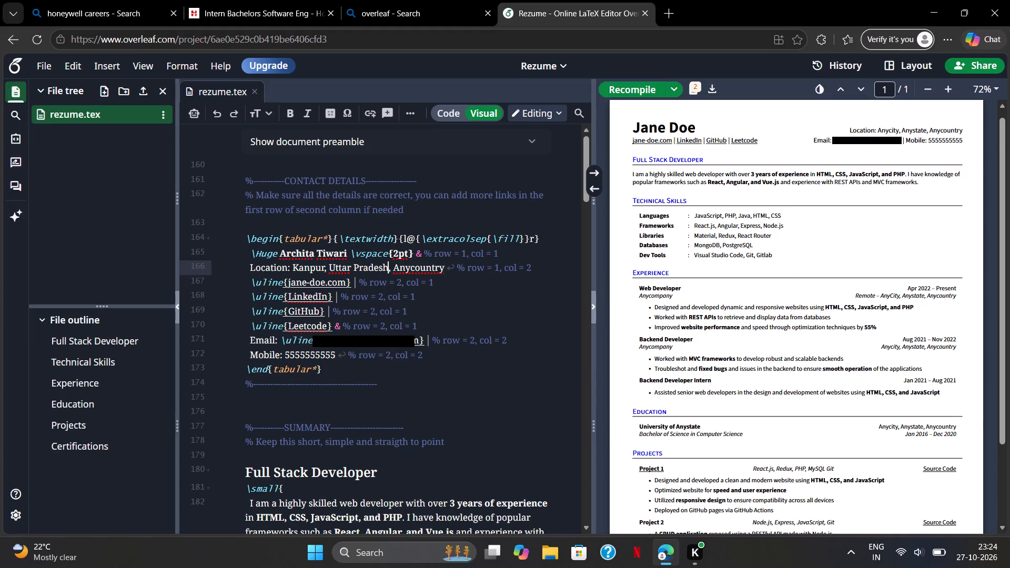
# Replace the placeholder country at the end of the location line with India.
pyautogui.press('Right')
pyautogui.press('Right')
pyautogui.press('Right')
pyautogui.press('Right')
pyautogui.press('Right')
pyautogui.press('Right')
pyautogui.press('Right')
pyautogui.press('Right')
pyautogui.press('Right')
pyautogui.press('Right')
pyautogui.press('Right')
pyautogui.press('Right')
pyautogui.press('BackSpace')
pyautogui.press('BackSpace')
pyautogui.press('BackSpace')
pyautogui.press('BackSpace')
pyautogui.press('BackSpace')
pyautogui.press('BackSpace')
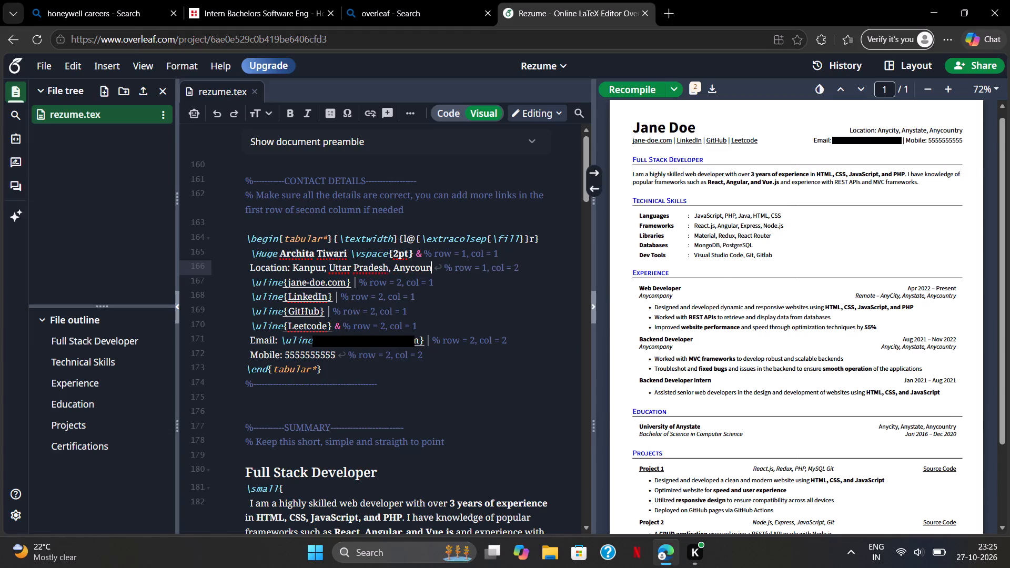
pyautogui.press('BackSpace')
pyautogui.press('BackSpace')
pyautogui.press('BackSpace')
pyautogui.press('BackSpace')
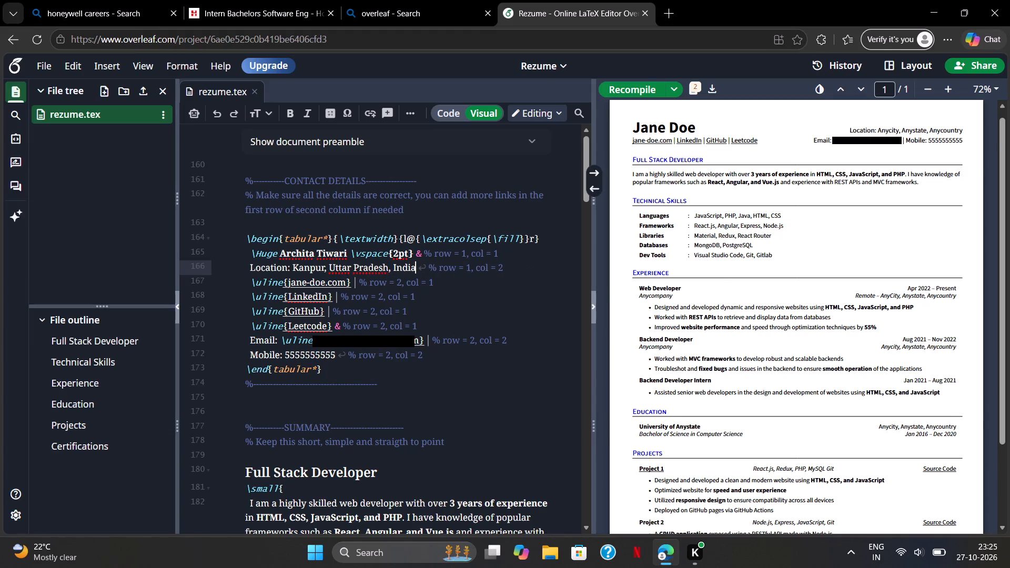
# Delete the placeholder website text jane-doe.com from the first link in the contact details.
pyautogui.click(345, 282)
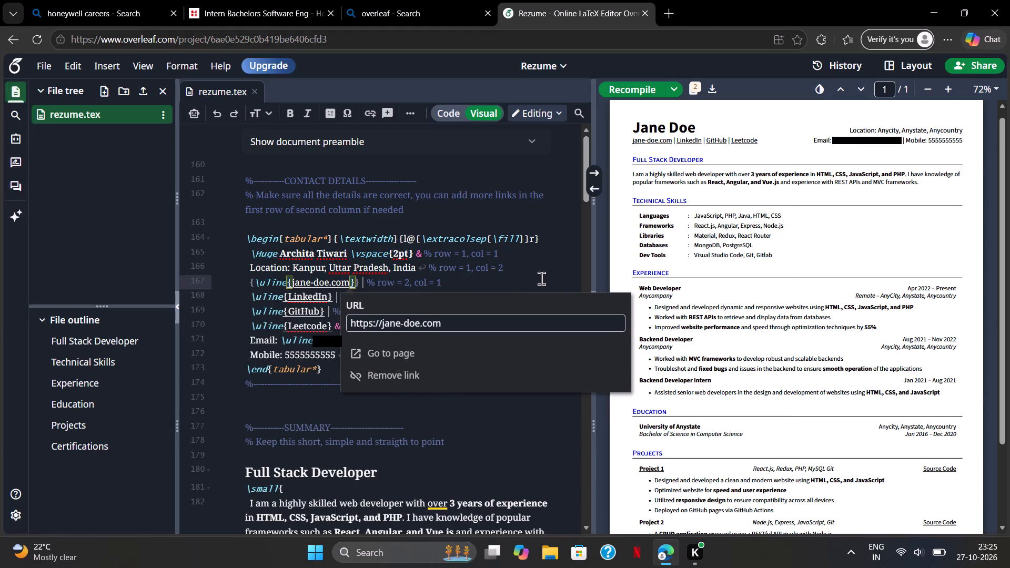
pyautogui.press('BackSpace')
pyautogui.press('BackSpace')
pyautogui.press('BackSpace')
pyautogui.press('BackSpace')
pyautogui.press('BackSpace')
pyautogui.press('BackSpace')
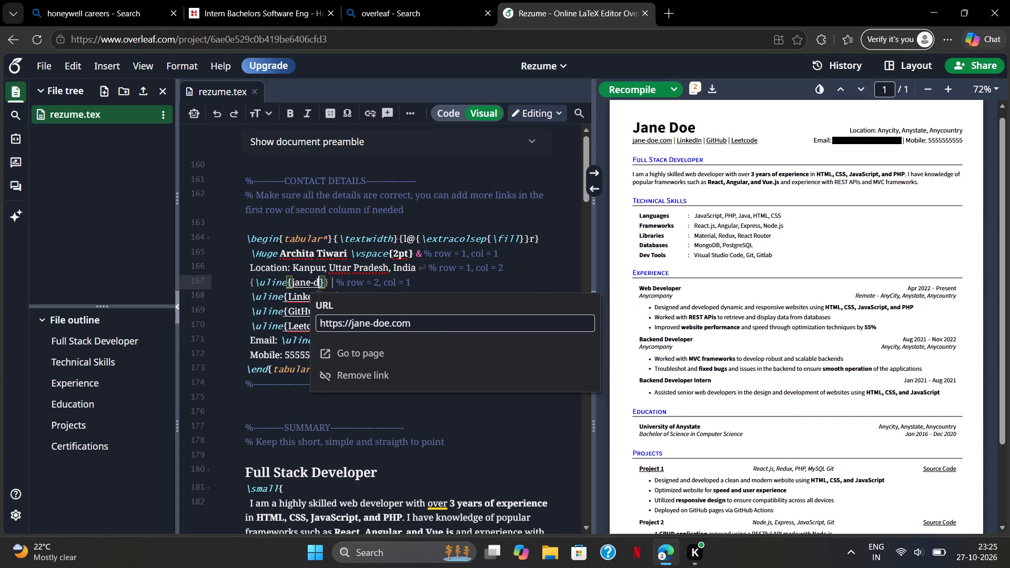
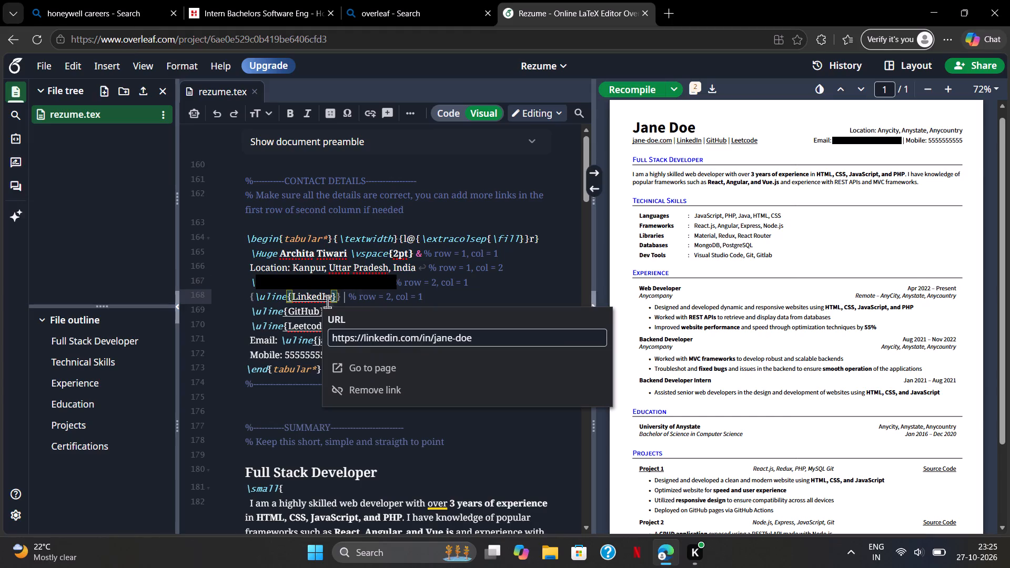
# Replace the placeholder jane-doe in the LinkedIn link's URL with the applicant's unhyphenated name followed by 06.
pyautogui.click(477, 336)
pyautogui.press('BackSpace')
pyautogui.press('BackSpace')
pyautogui.press('BackSpace')
pyautogui.press('BackSpace')
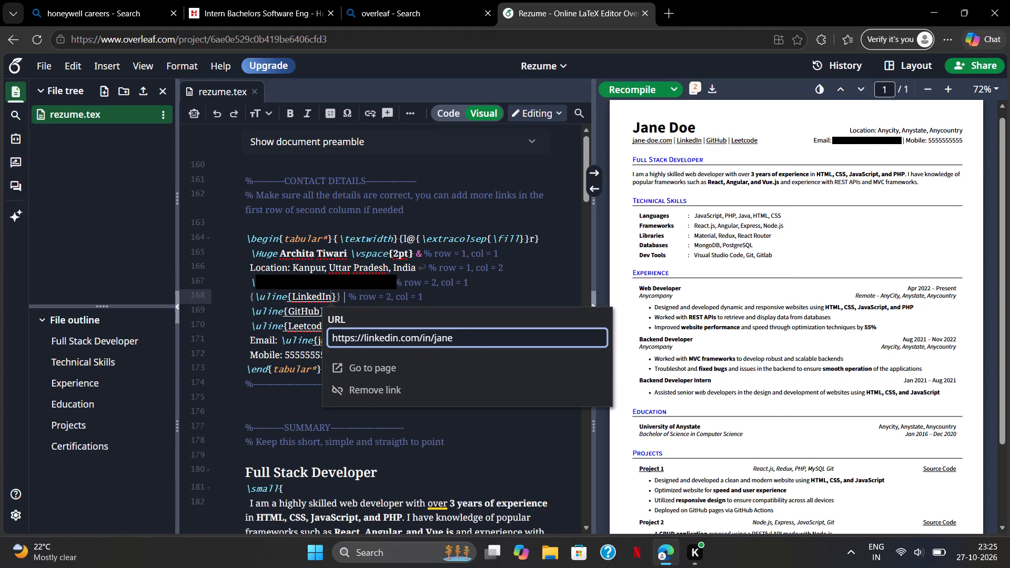
pyautogui.press('BackSpace')
pyautogui.press('BackSpace')
pyautogui.press('BackSpace')
pyautogui.press('BackSpace')
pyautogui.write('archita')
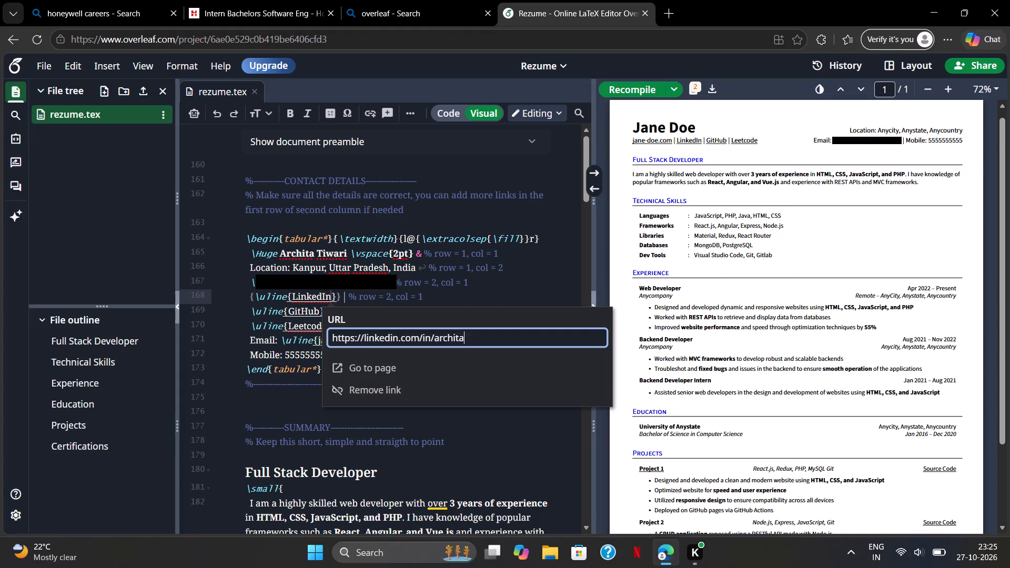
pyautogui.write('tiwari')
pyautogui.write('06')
pyautogui.click(313, 332)
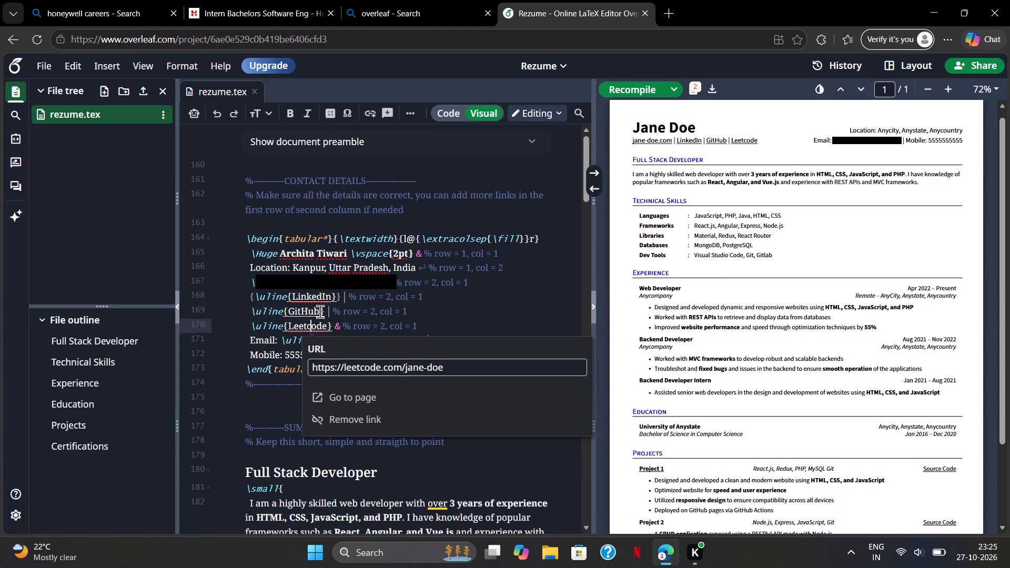
# Replace the placeholder jane-doe in the GitHub link's URL with the applicant's GitHub username ending in 06.
pyautogui.click(320, 311)
pyautogui.click(486, 349)
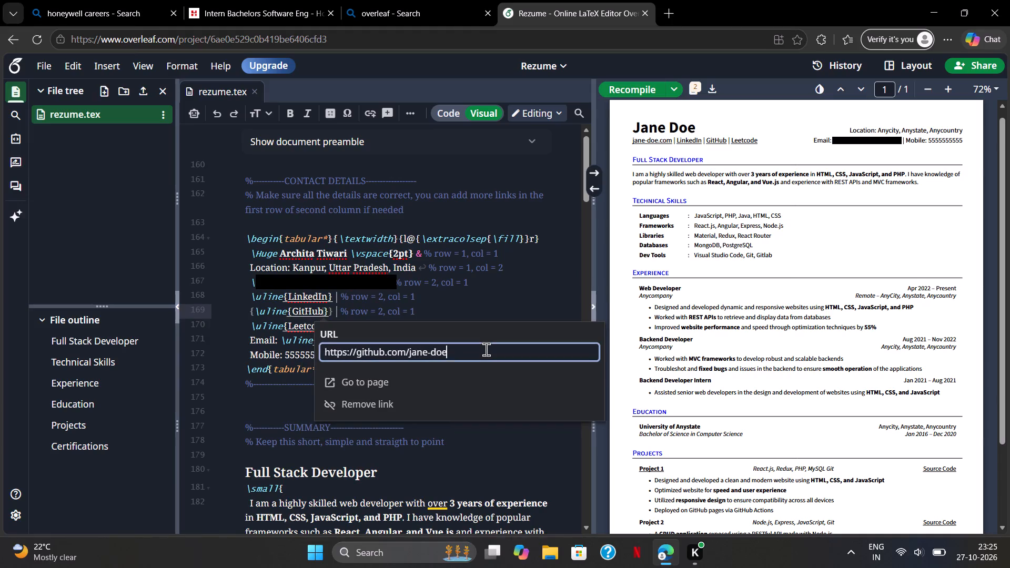
pyautogui.press('BackSpace')
pyautogui.press('BackSpace')
pyautogui.press('BackSpace')
pyautogui.press('BackSpace')
pyautogui.press('BackSpace')
pyautogui.press('BackSpace')
pyautogui.press('BackSpace')
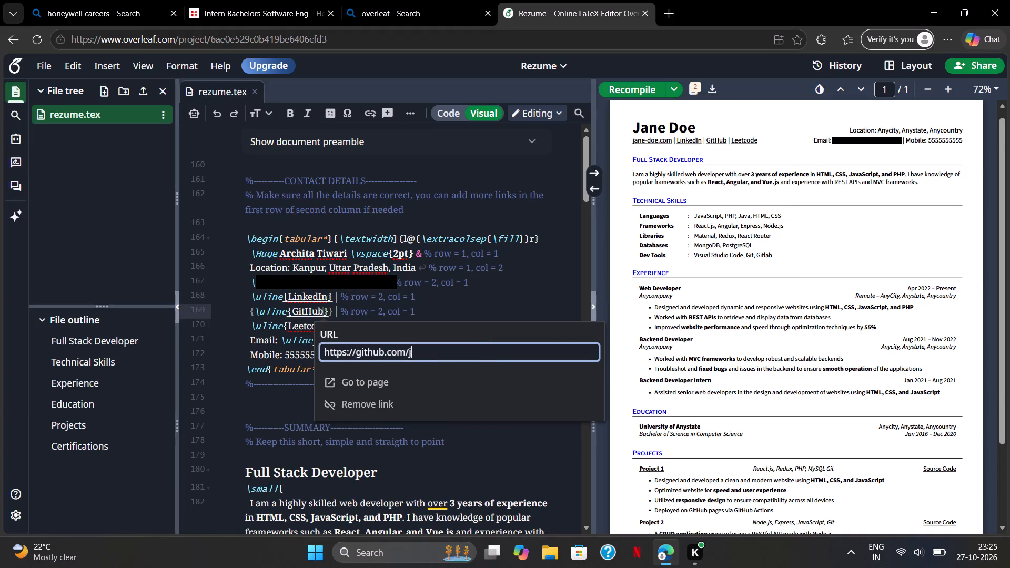
pyautogui.press('BackSpace')
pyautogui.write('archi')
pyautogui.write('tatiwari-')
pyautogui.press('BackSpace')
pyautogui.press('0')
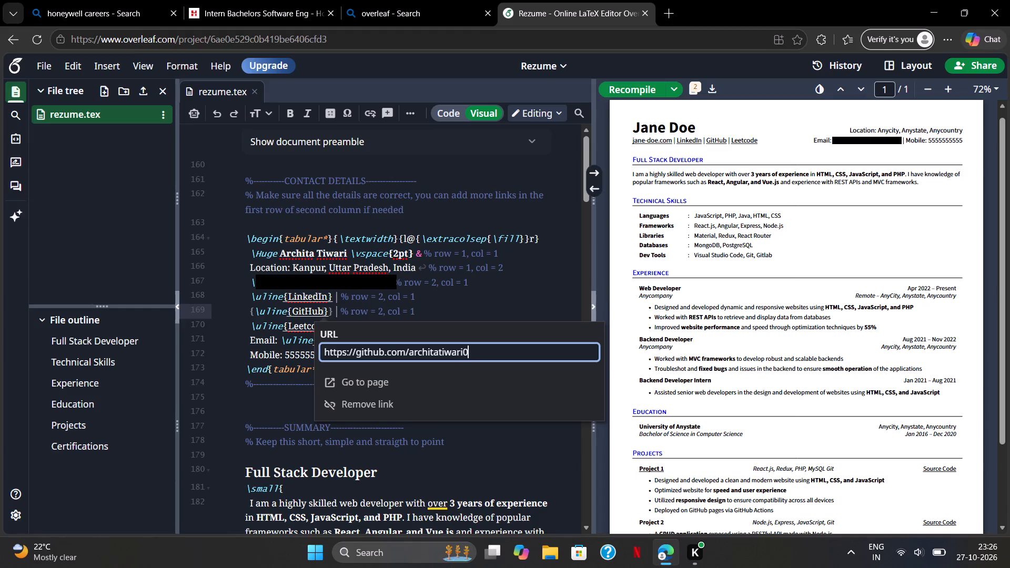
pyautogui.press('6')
pyautogui.scroll(-2, 486, 349)
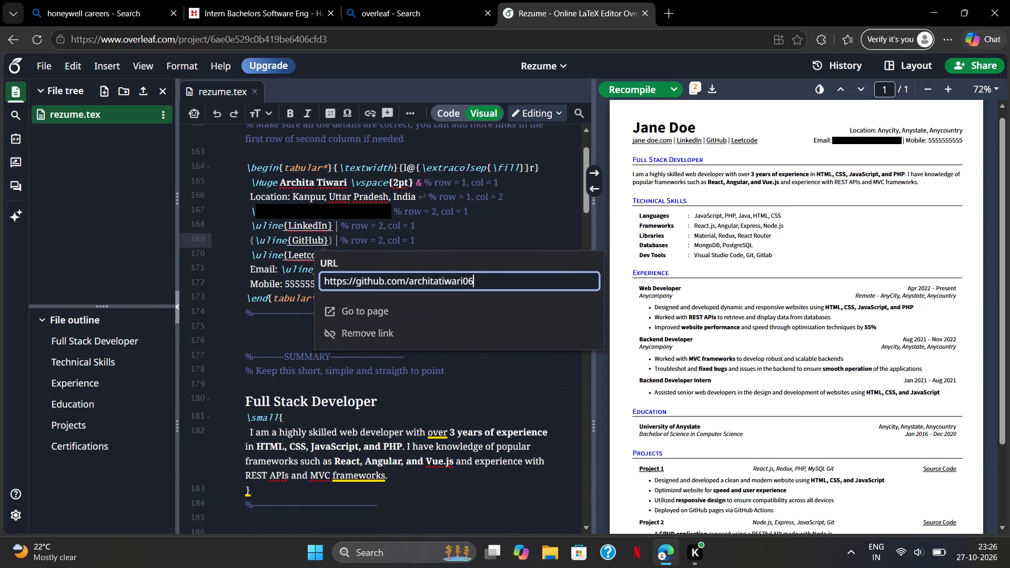
pyautogui.click(471, 369)
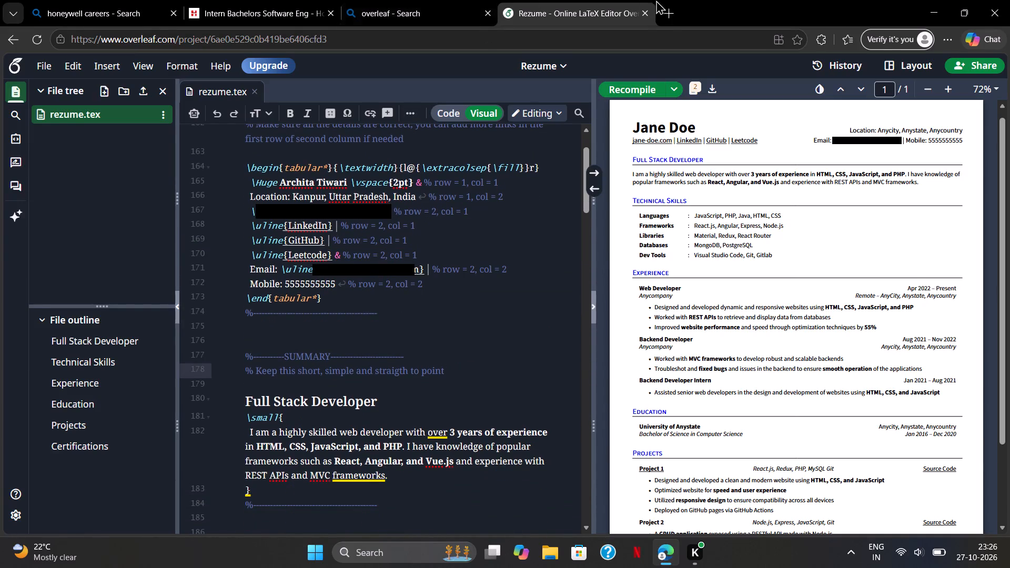
# Search the web for github in a new browser tab and open the GitHub site from the results.
pyautogui.click(669, 14)
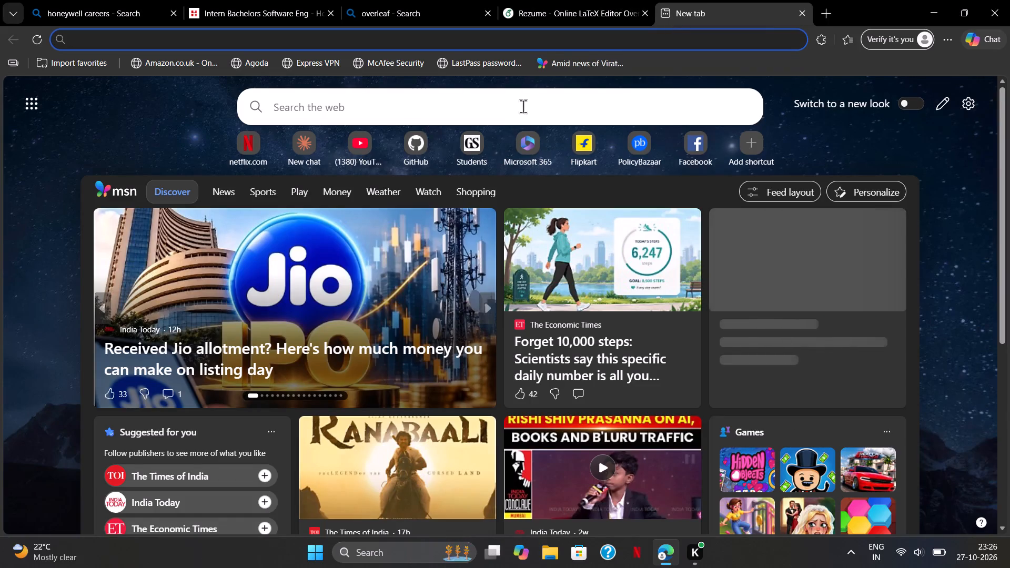
pyautogui.click(523, 106)
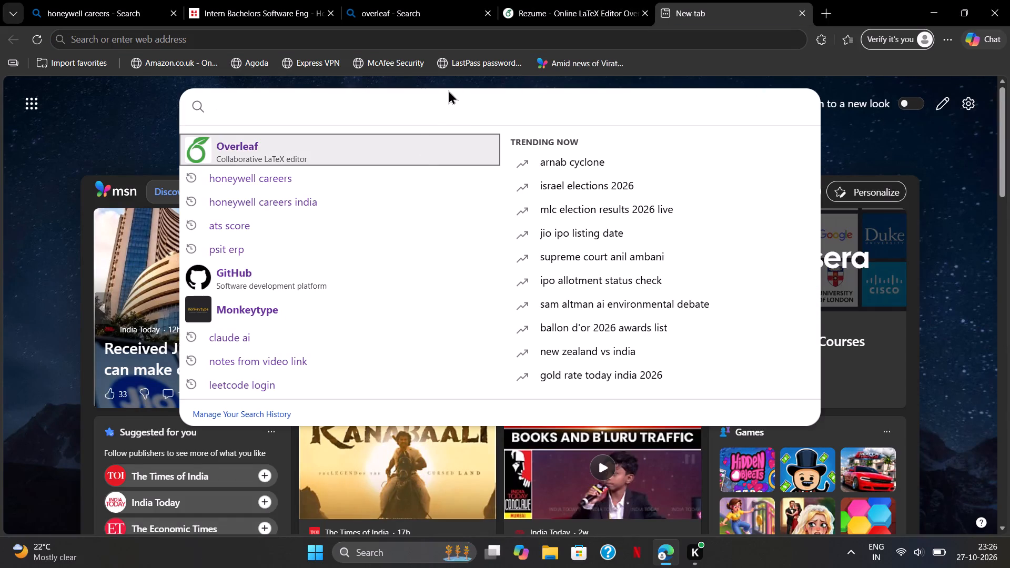
pyautogui.click(448, 109)
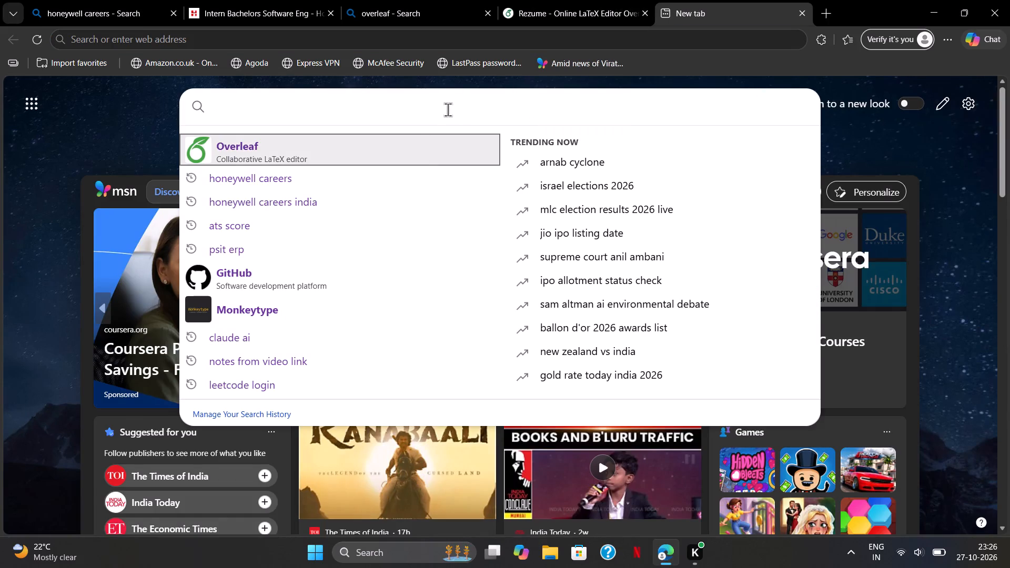
pyautogui.write('github')
pyautogui.press('Return')
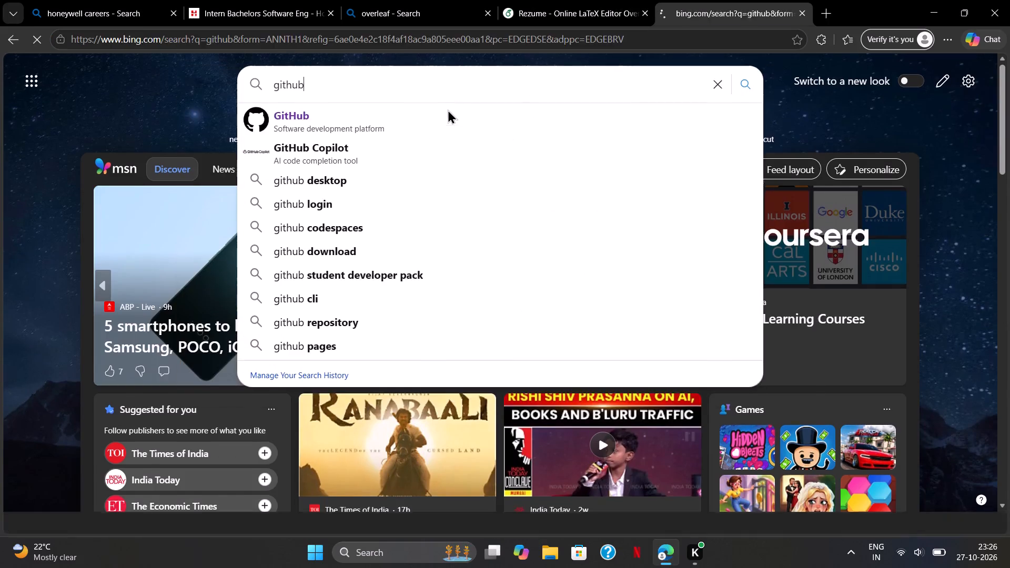
pyautogui.click(167, 236)
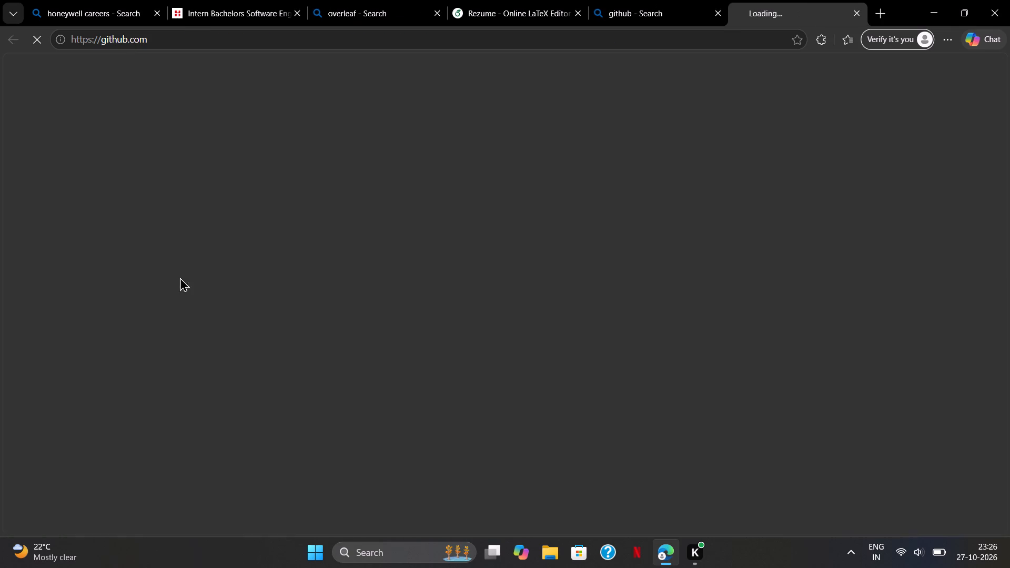
# Switch to the LinkedIn app and open the applicant's own profile page.
pyautogui.click(305, 562)
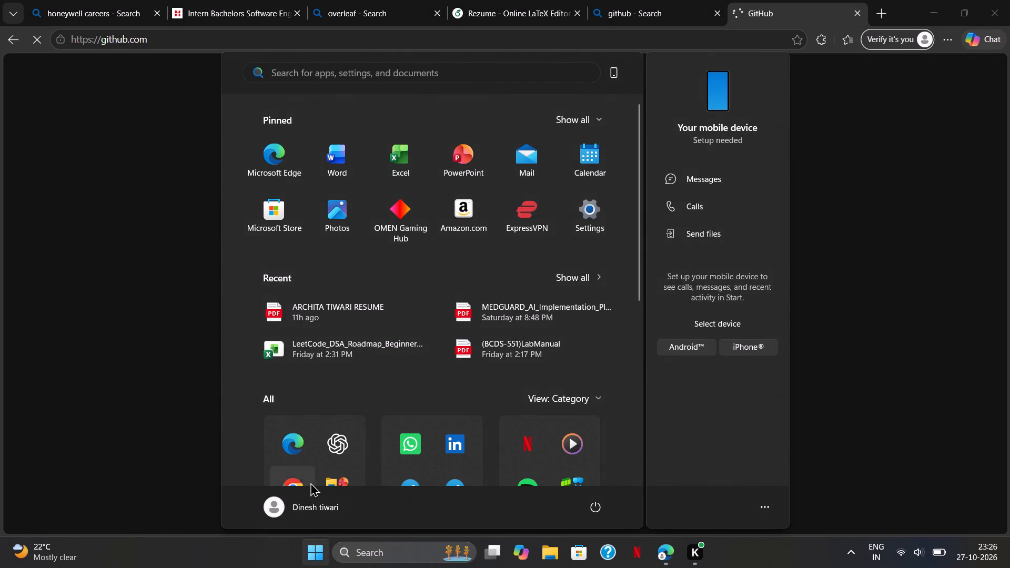
pyautogui.scroll(-1, 310, 482)
pyautogui.click(452, 334)
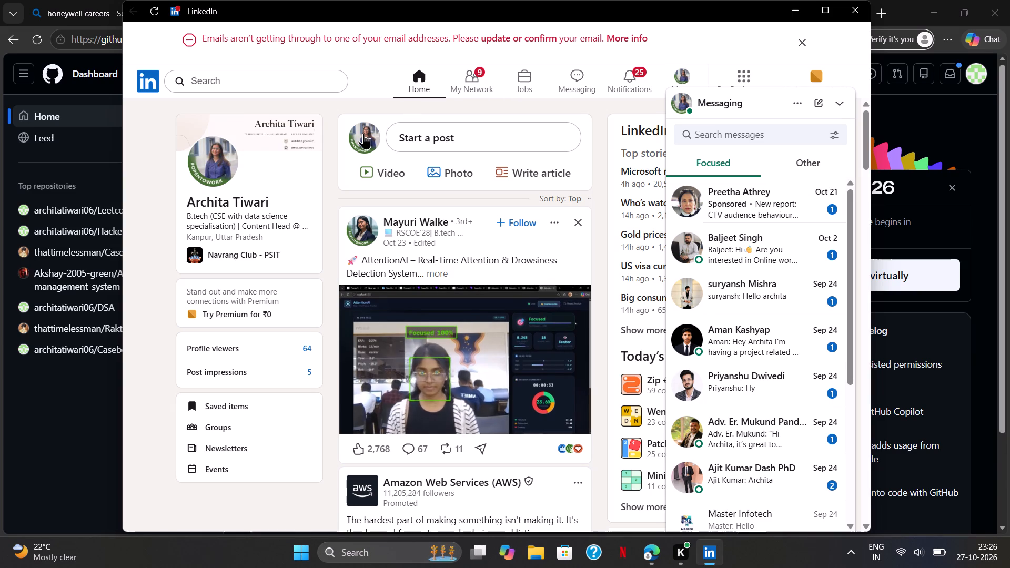
pyautogui.click(207, 143)
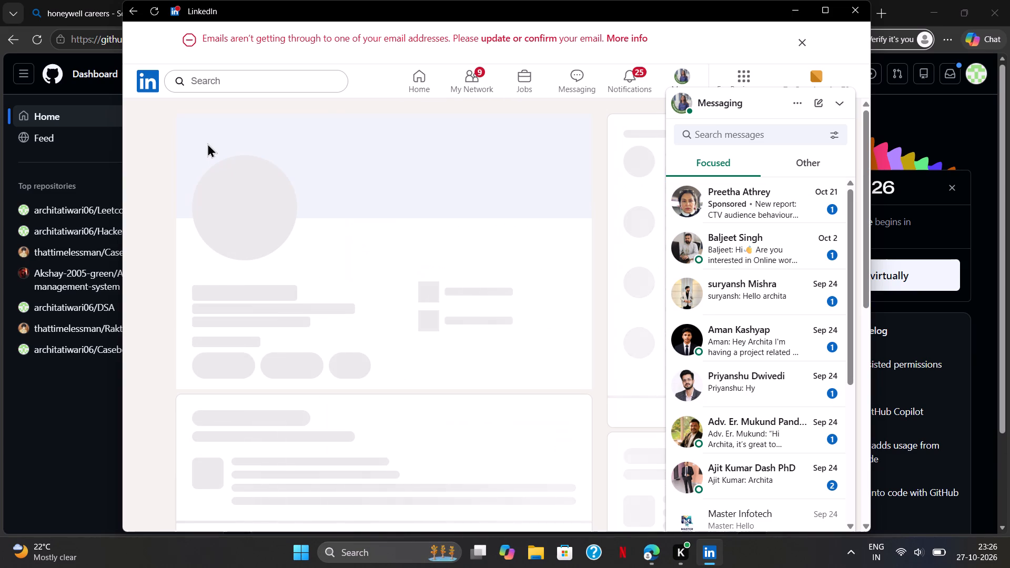
pyautogui.click(143, 83)
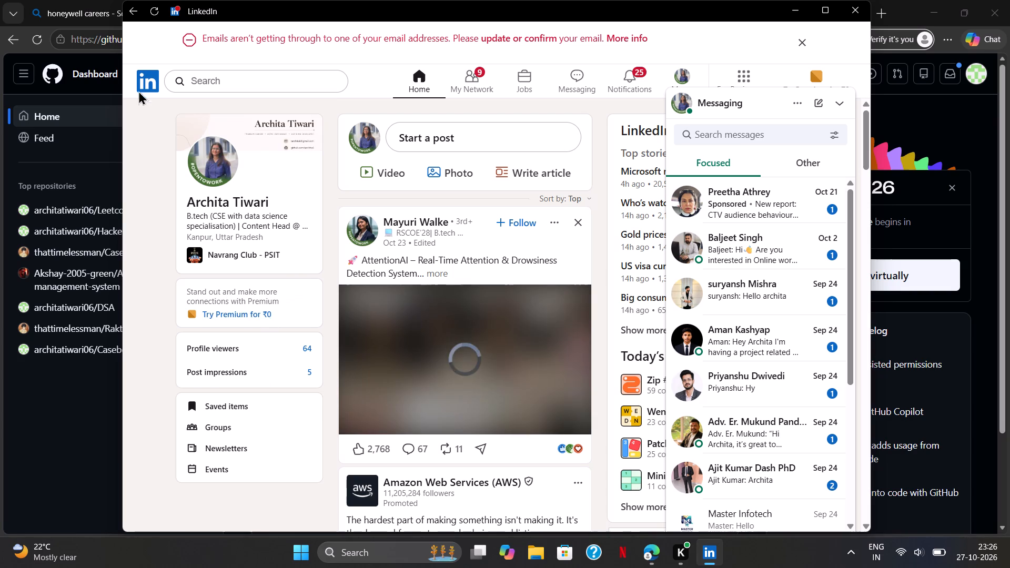
pyautogui.click(220, 171)
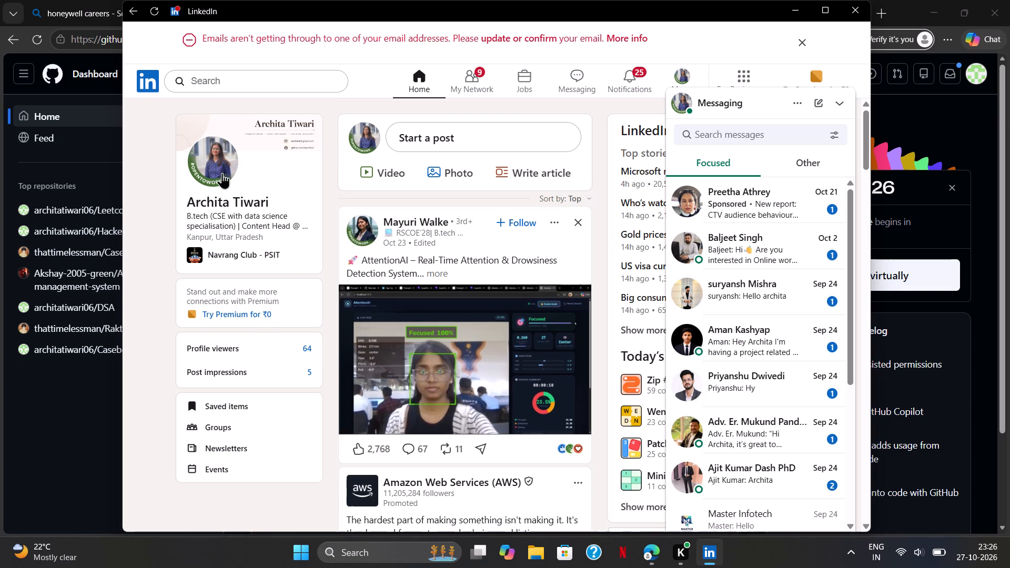
# Look through the LinkedIn profile's sections and additional profile options for the public profile link.
pyautogui.scroll(-1, 233, 205)
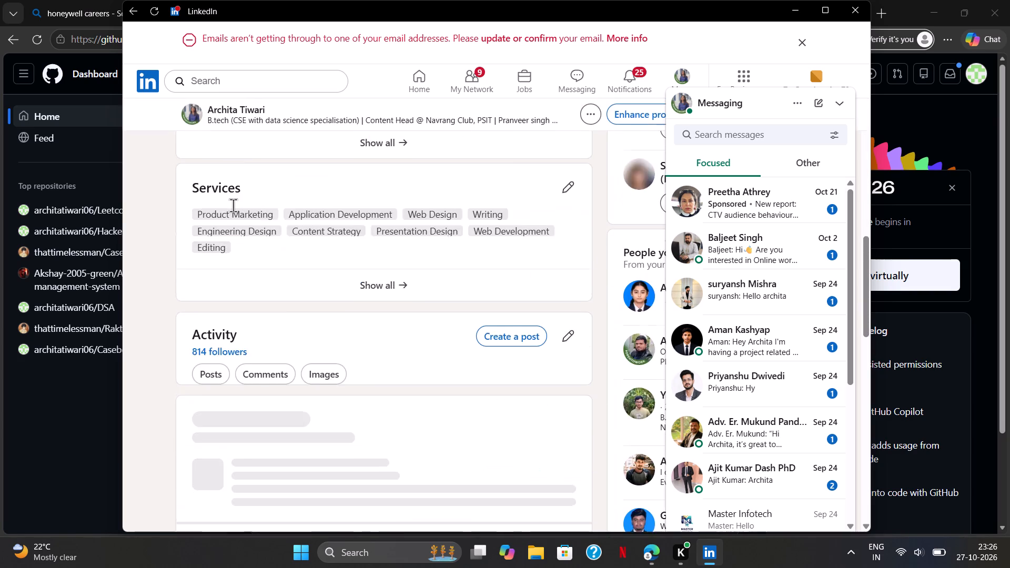
pyautogui.scroll(-2, 233, 205)
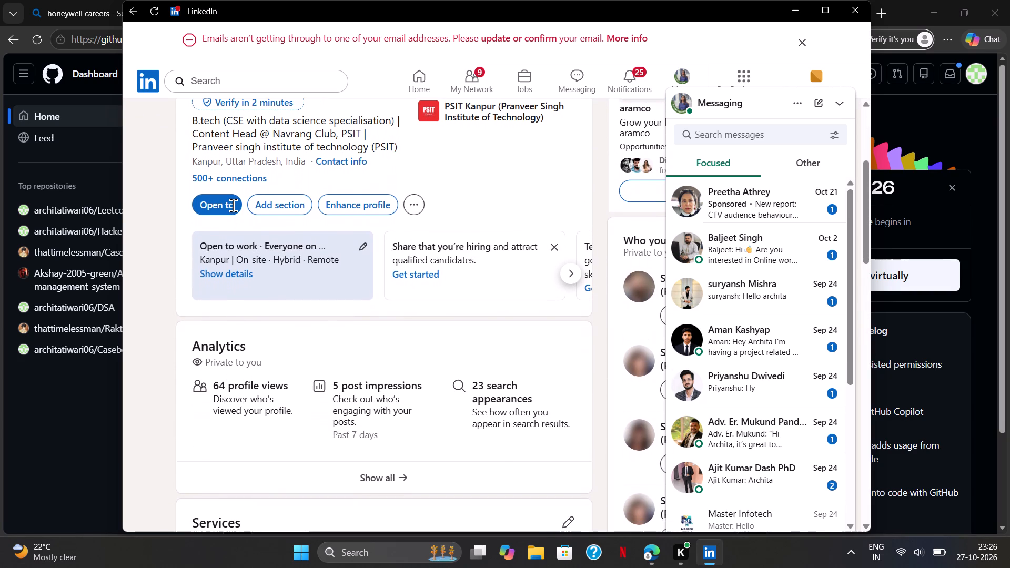
pyautogui.scroll(-2, 233, 205)
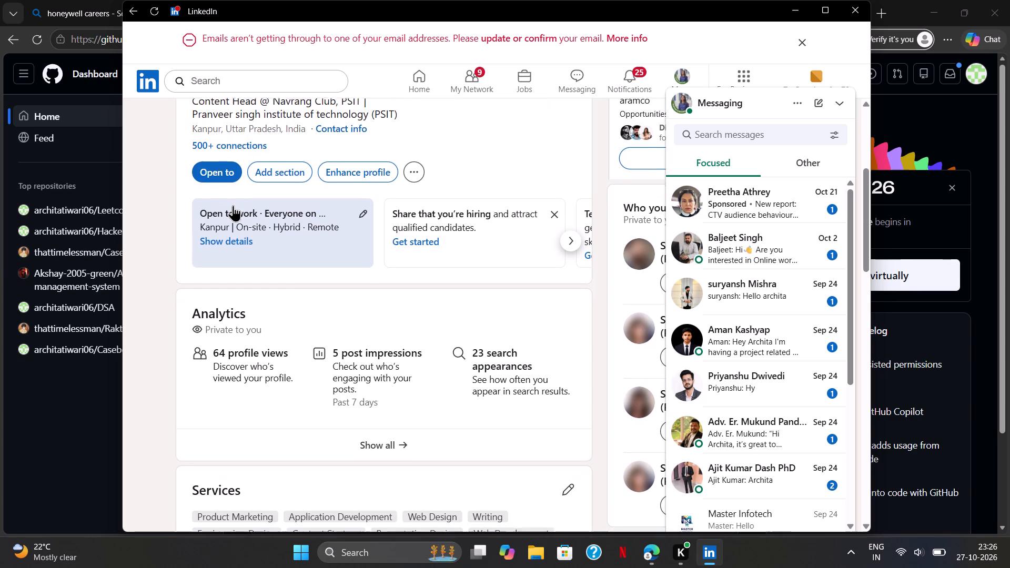
pyautogui.scroll(-3, 233, 205)
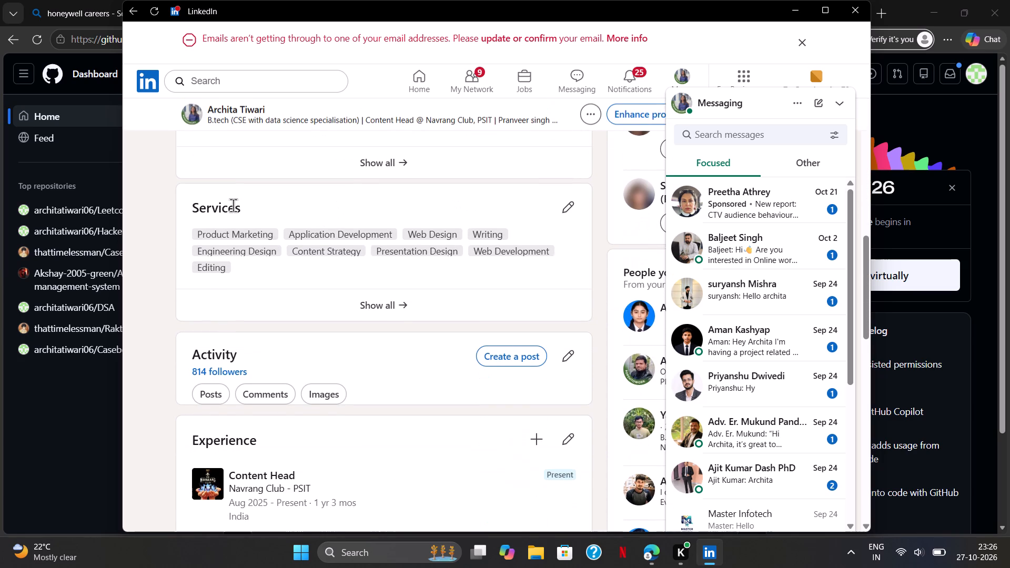
pyautogui.scroll(-1, 233, 205)
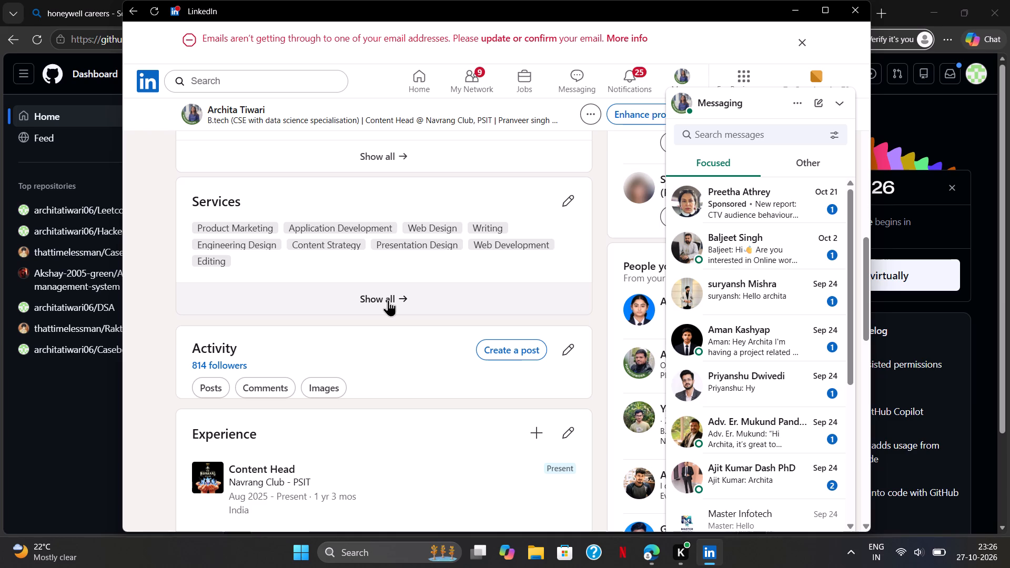
pyautogui.scroll(-1, 388, 300)
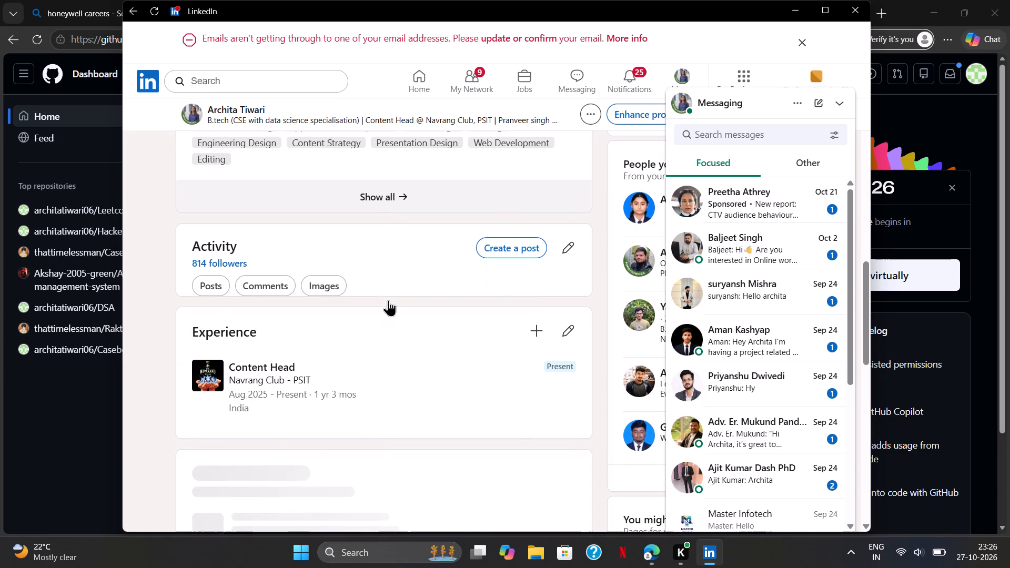
pyautogui.scroll(-2, 388, 300)
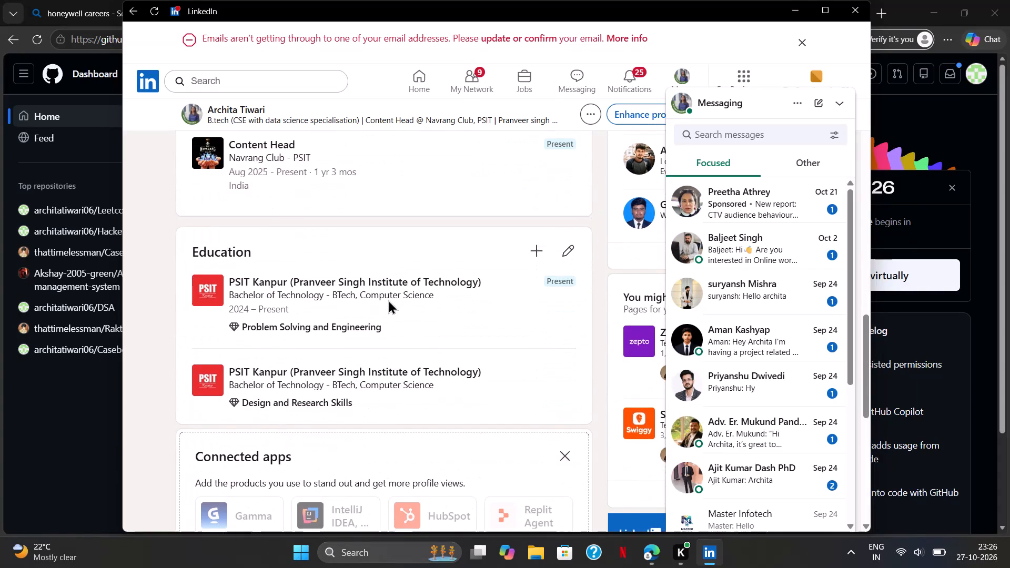
pyautogui.scroll(-2, 388, 300)
pyautogui.scroll(2, 469, 193)
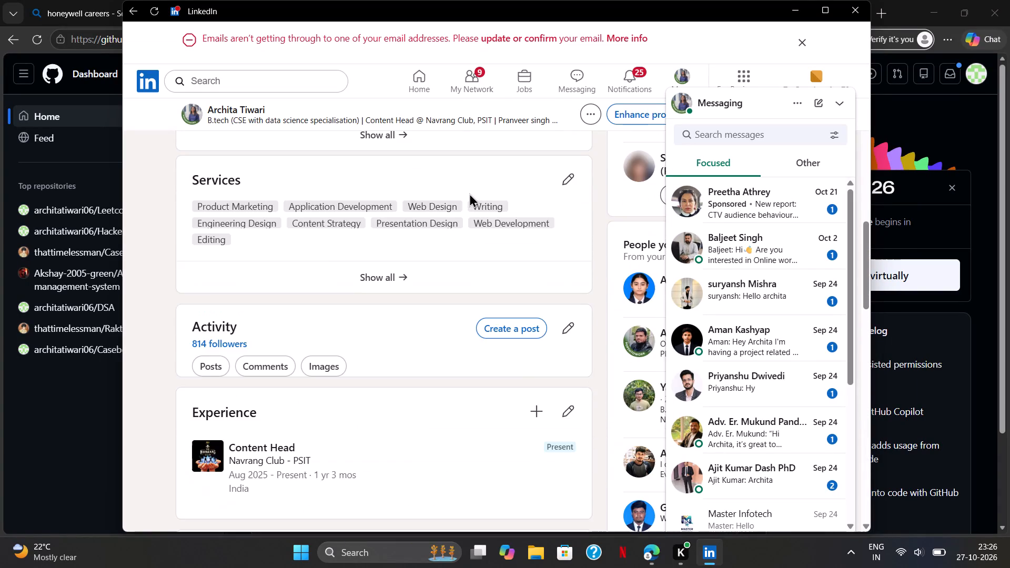
pyautogui.scroll(3, 469, 193)
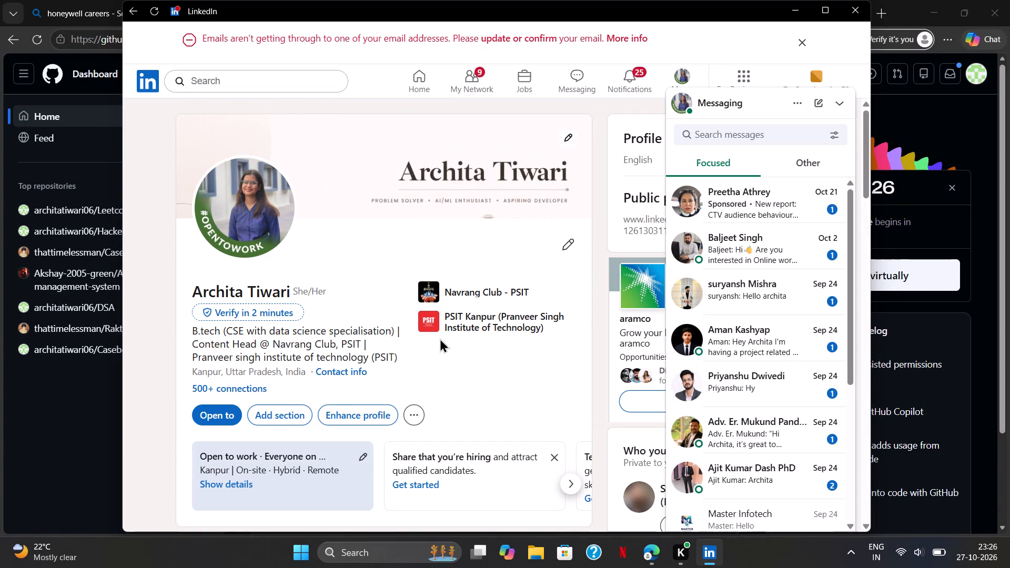
pyautogui.click(409, 417)
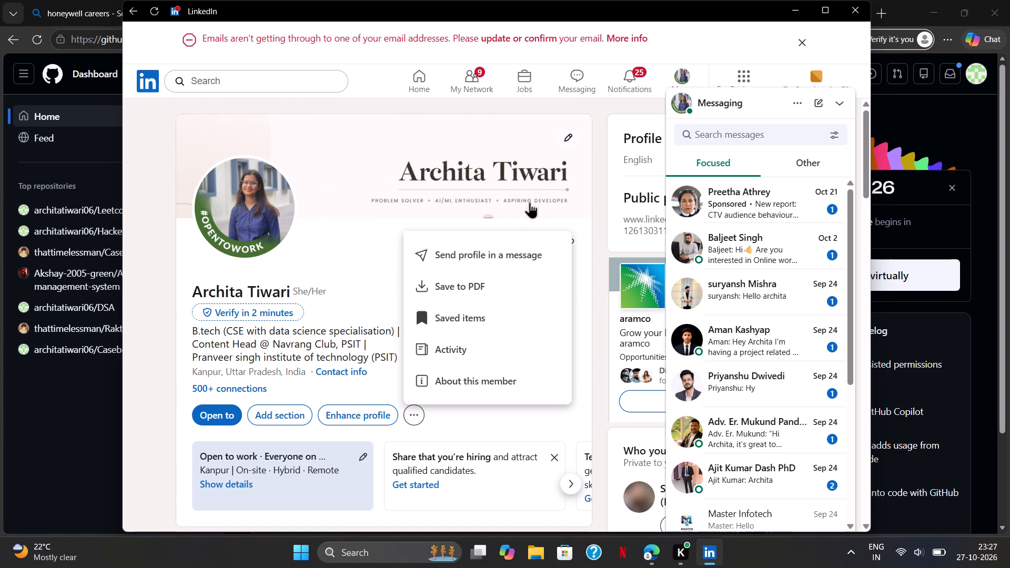
# Collapse the messaging overlay, copy the applicant's public profile URL, and close LinkedIn.
pyautogui.click(840, 101)
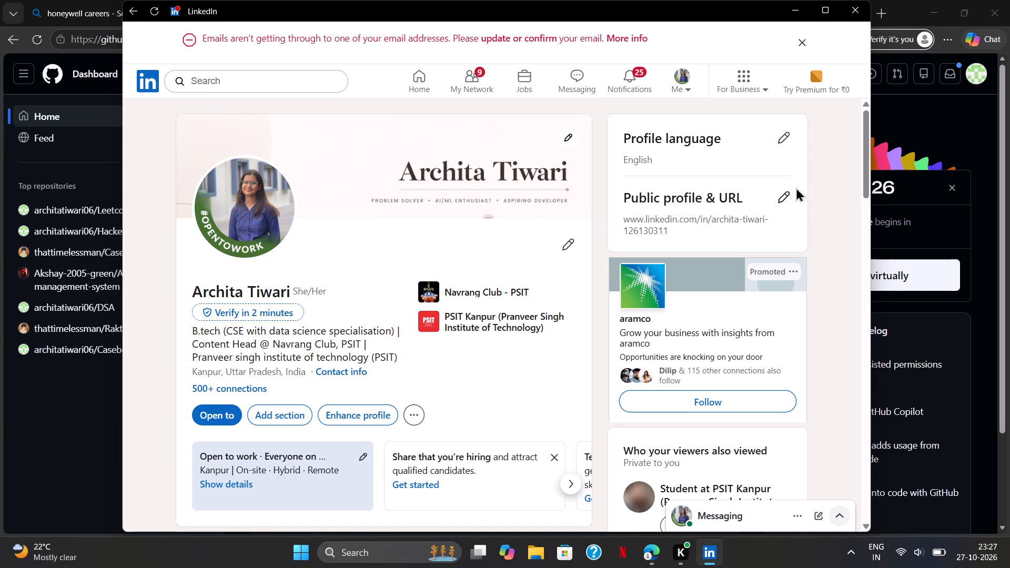
pyautogui.moveTo(623, 218); pyautogui.dragTo(623, 217)
pyautogui.moveTo(623, 217); pyautogui.dragTo(688, 242)
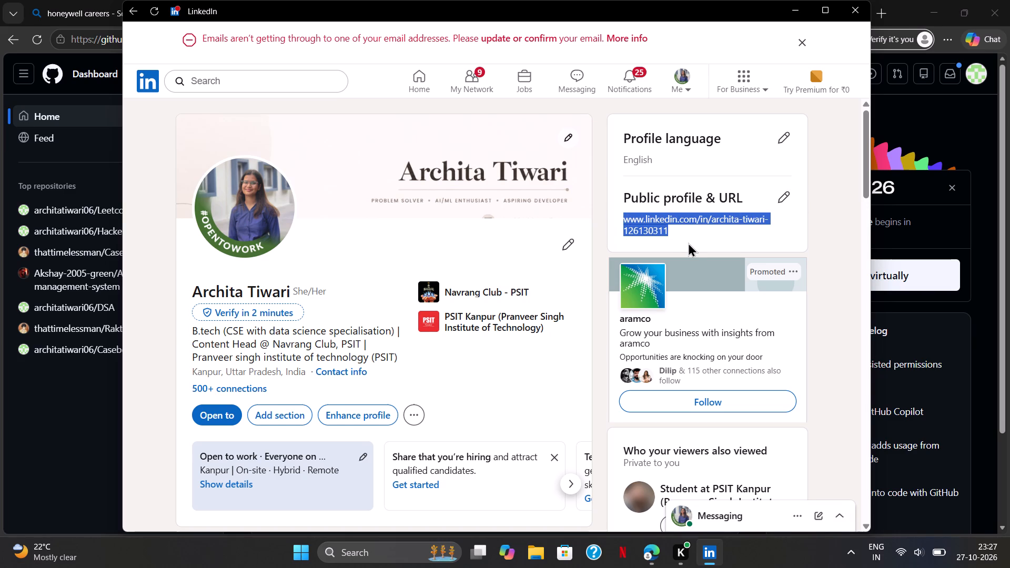
pyautogui.hotkey('ctrl', 'c')
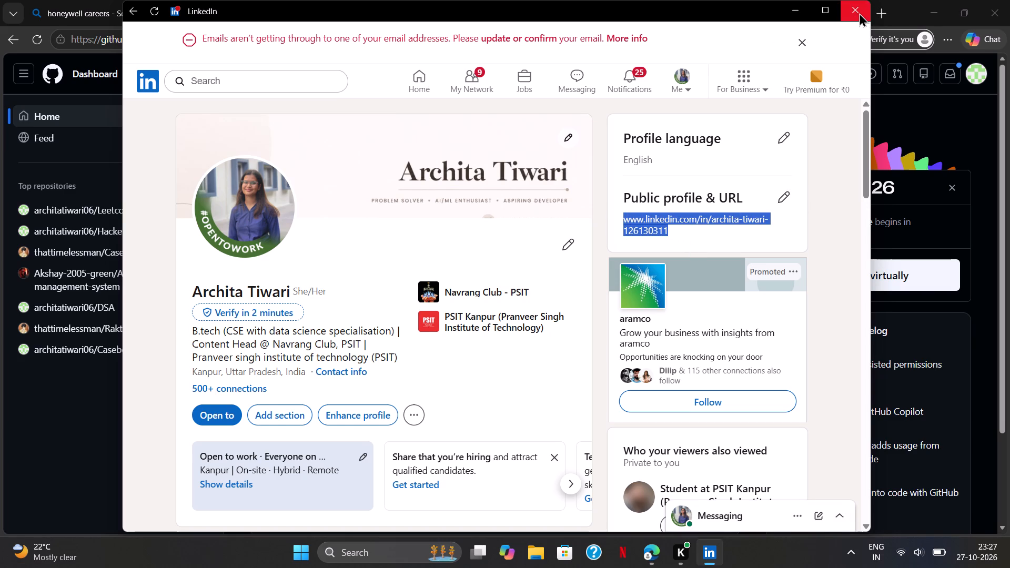
pyautogui.click(859, 13)
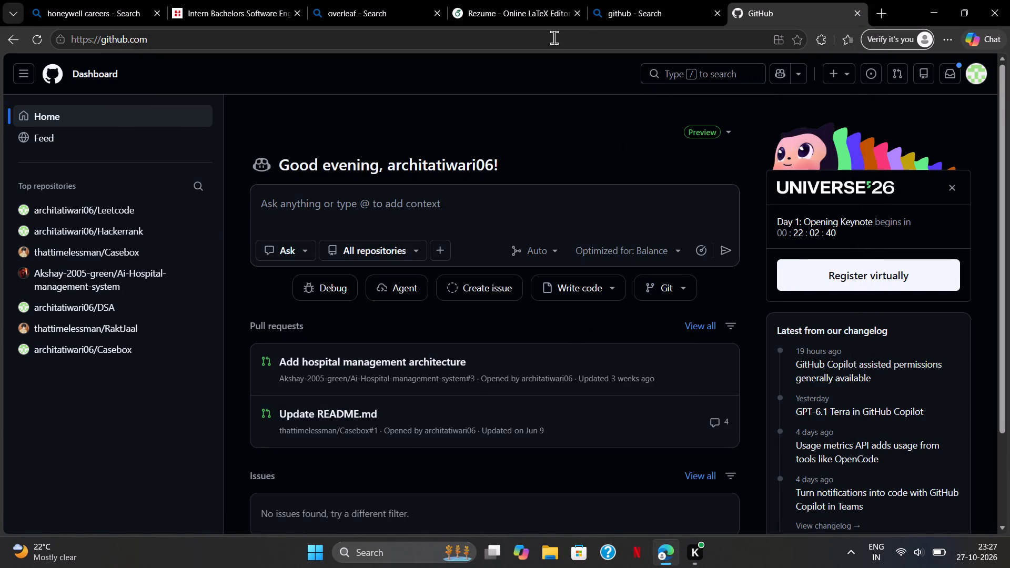
# Return to the Overleaf résumé and replace the header's LinkedIn link URL with the copied public profile URL.
pyautogui.click(523, 0)
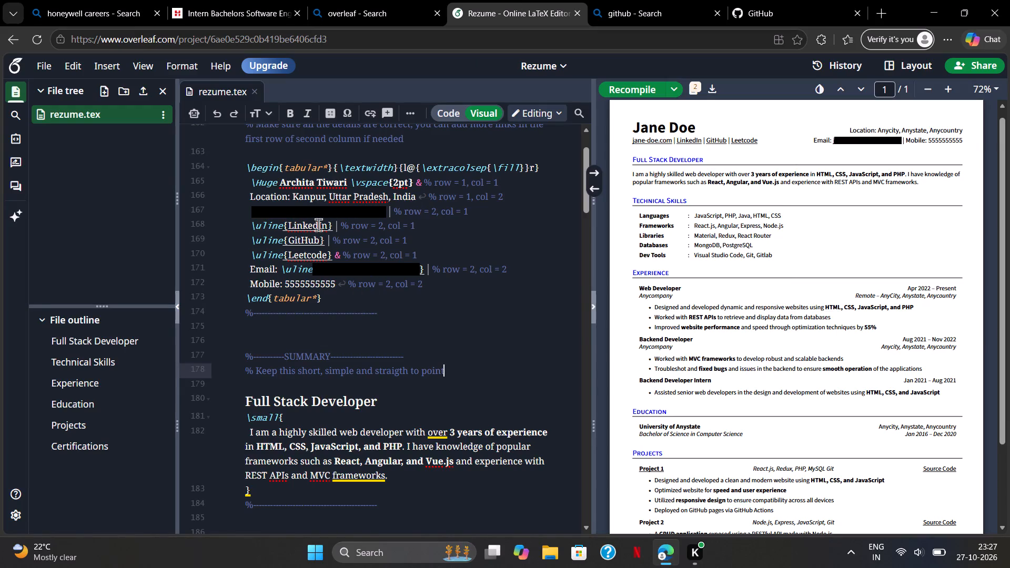
pyautogui.click(319, 226)
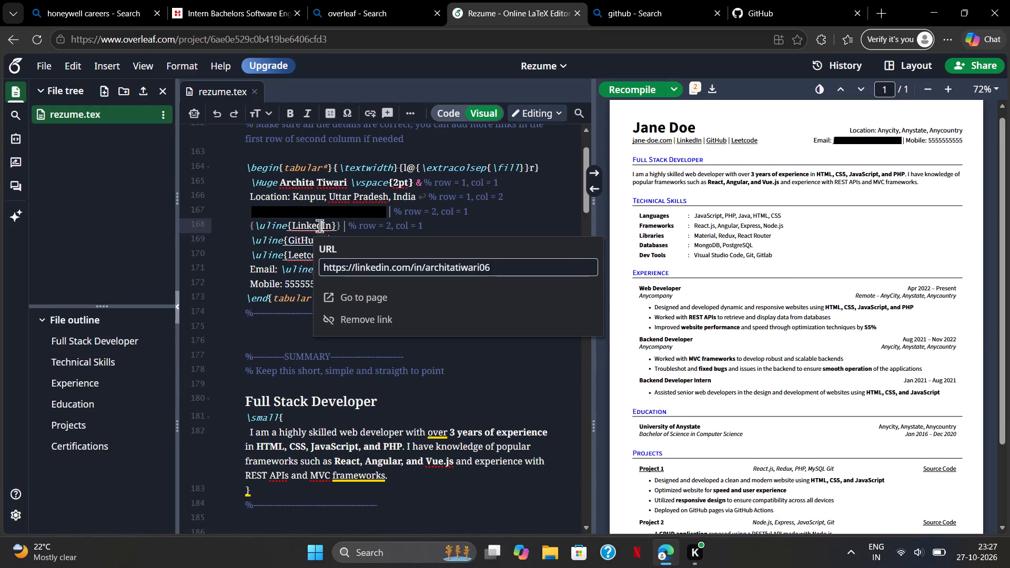
pyautogui.tripleClick(507, 267)
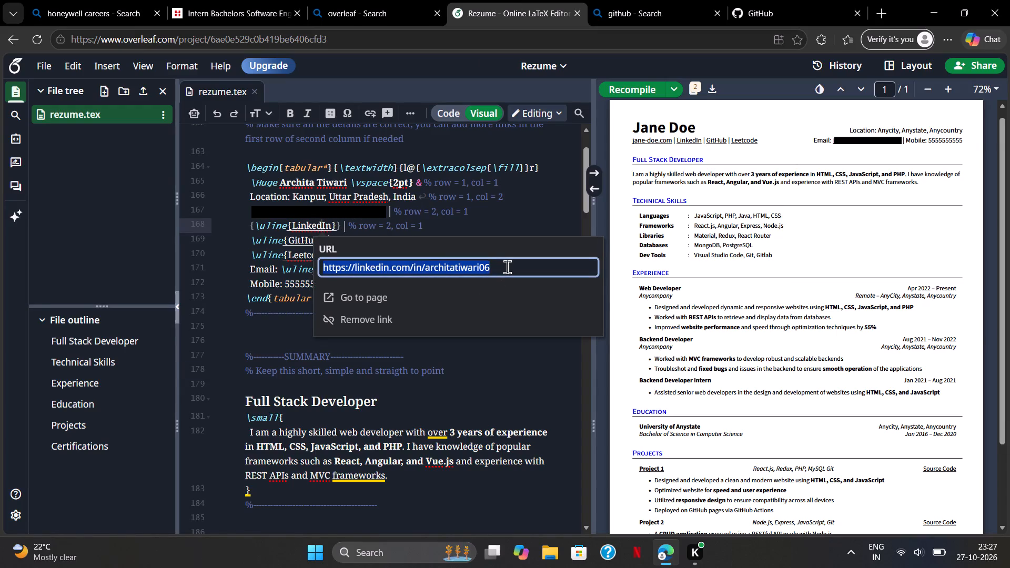
pyautogui.press('BackSpace')
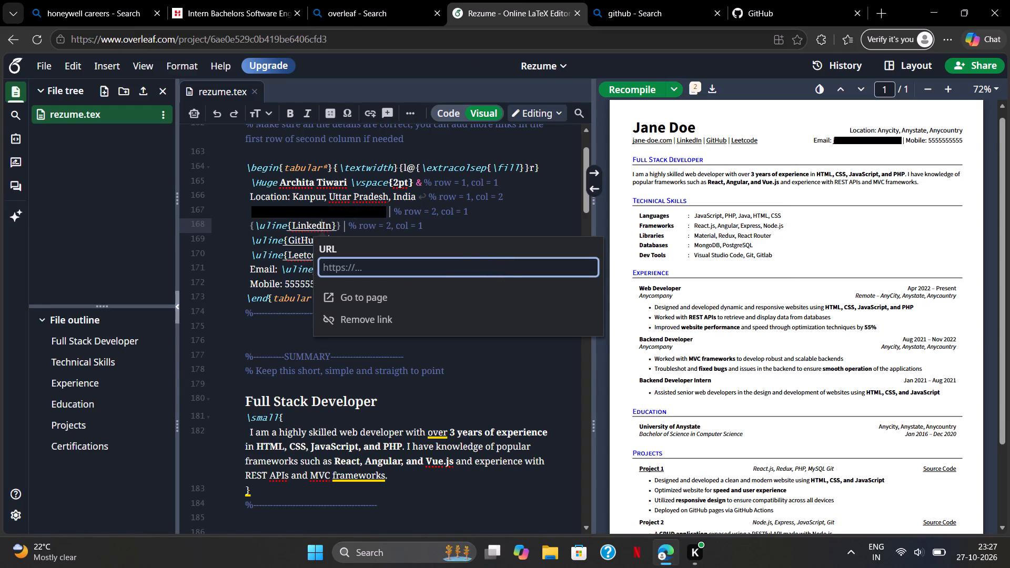
pyautogui.hotkey('ctrl', 'v')
pyautogui.click(442, 356)
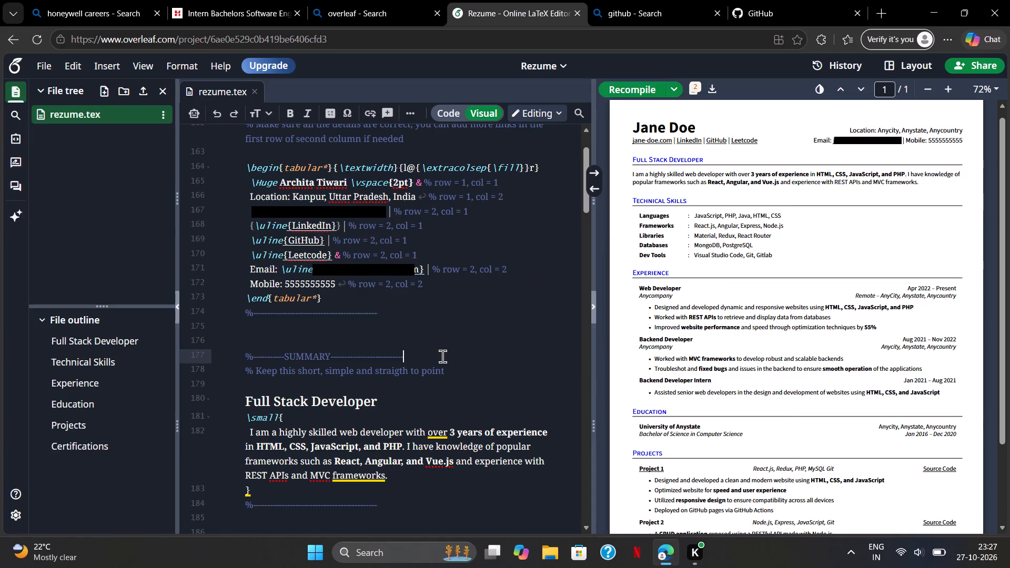
# Check the résumé's GitHub link URL against the signed-in GitHub account, and close the github search results tab.
pyautogui.click(320, 240)
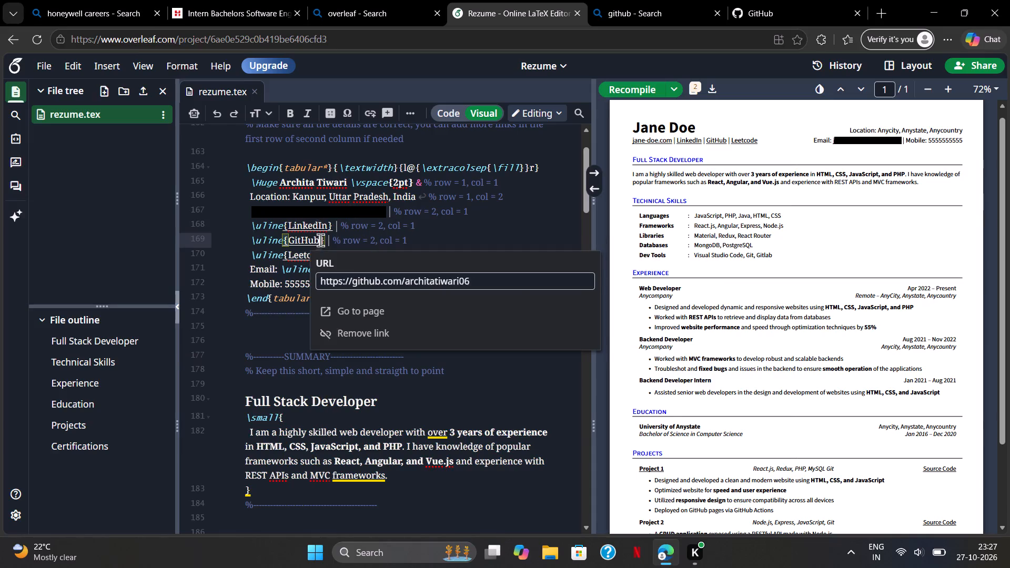
pyautogui.click(628, 12)
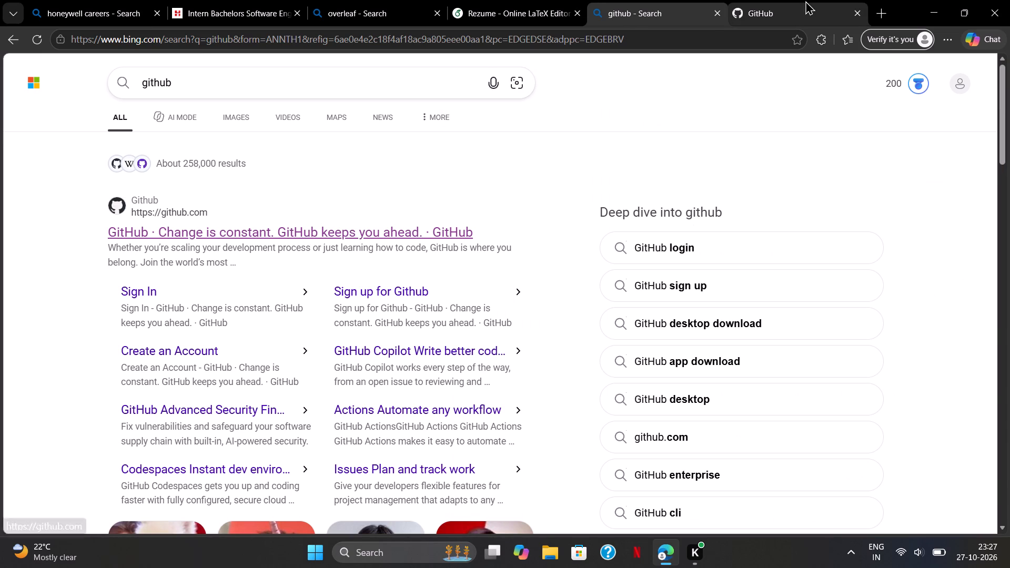
pyautogui.click(805, 1)
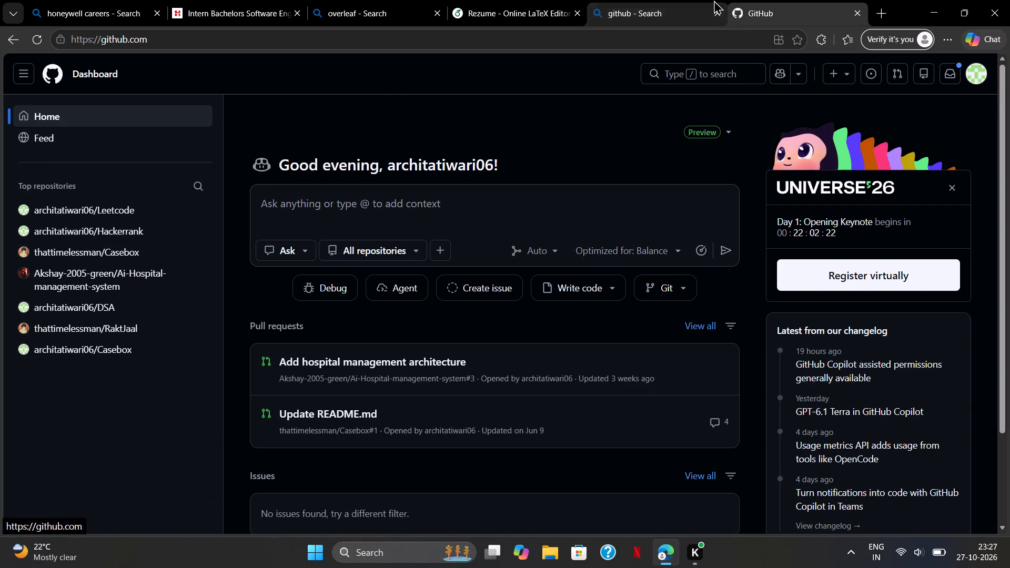
pyautogui.click(718, 11)
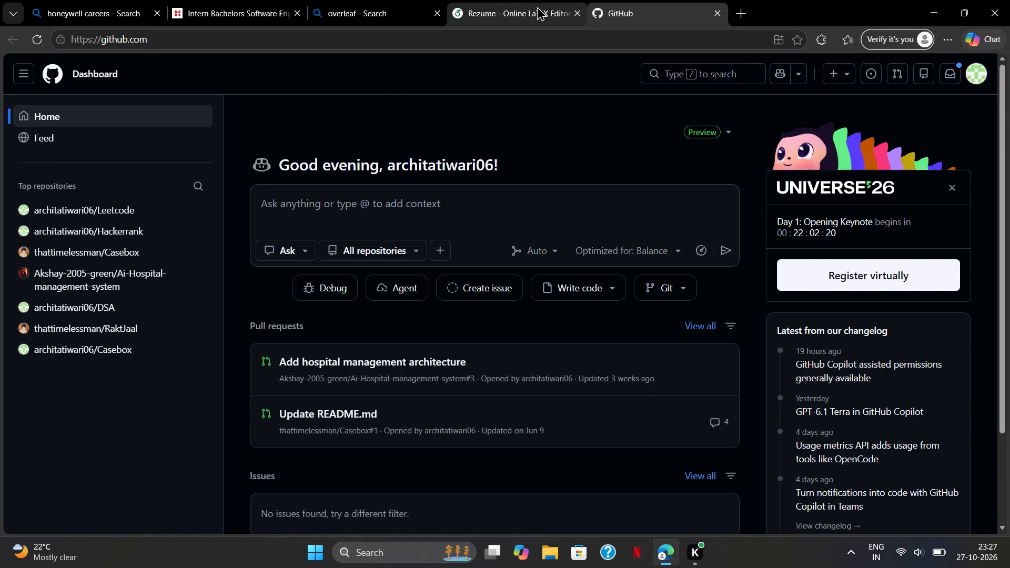
# Open the URL of the Leetcode link in the résumé header, and close the GitHub tab.
pyautogui.click(538, 6)
pyautogui.click(295, 257)
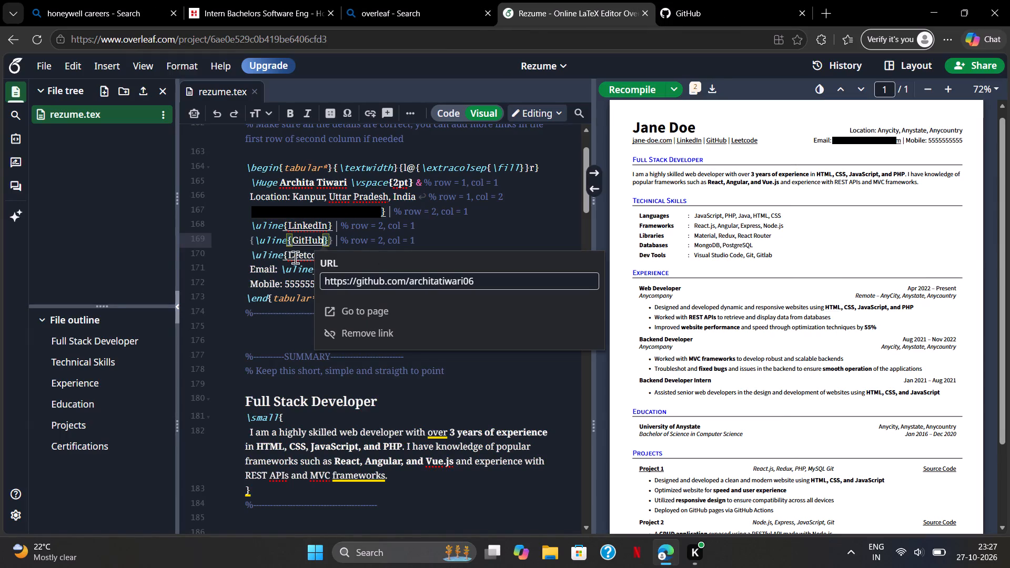
pyautogui.click(799, 11)
# Look up LeetCode in a new browser tab.
pyautogui.click(673, 12)
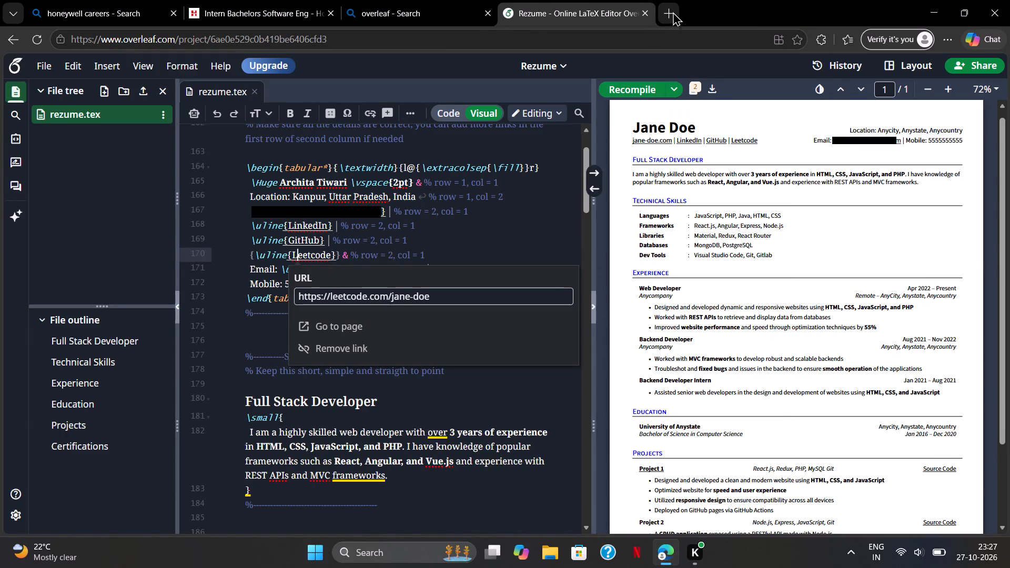
pyautogui.write('leetco')
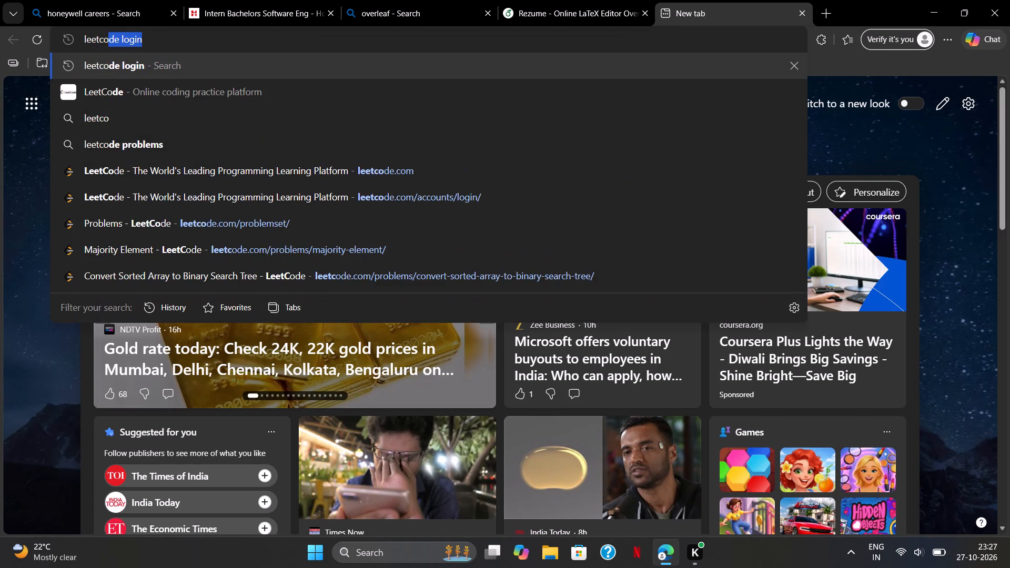
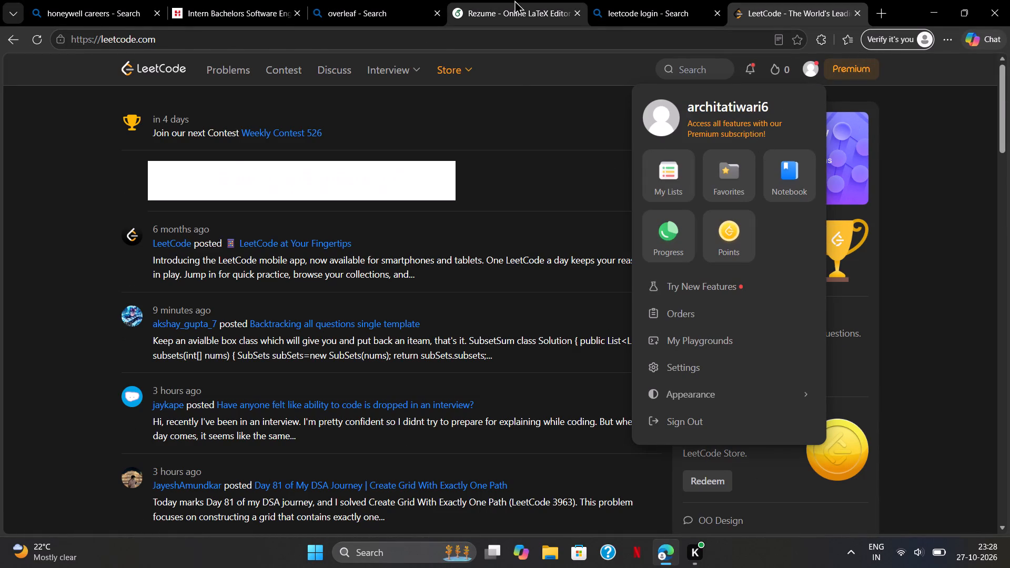
# Return to the Overleaf résumé and replace the jane-doe placeholder in the Leetcode link URL with the signed-in LeetCode account's username.
pyautogui.click(432, 298)
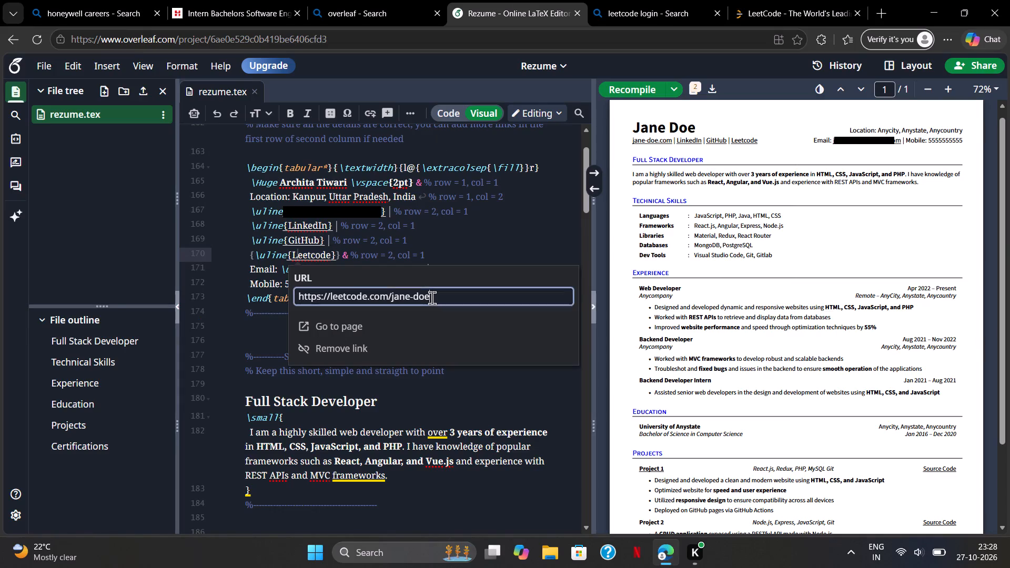
pyautogui.press('BackSpace')
pyautogui.press('BackSpace')
pyautogui.press('BackSpace')
pyautogui.press('BackSpace')
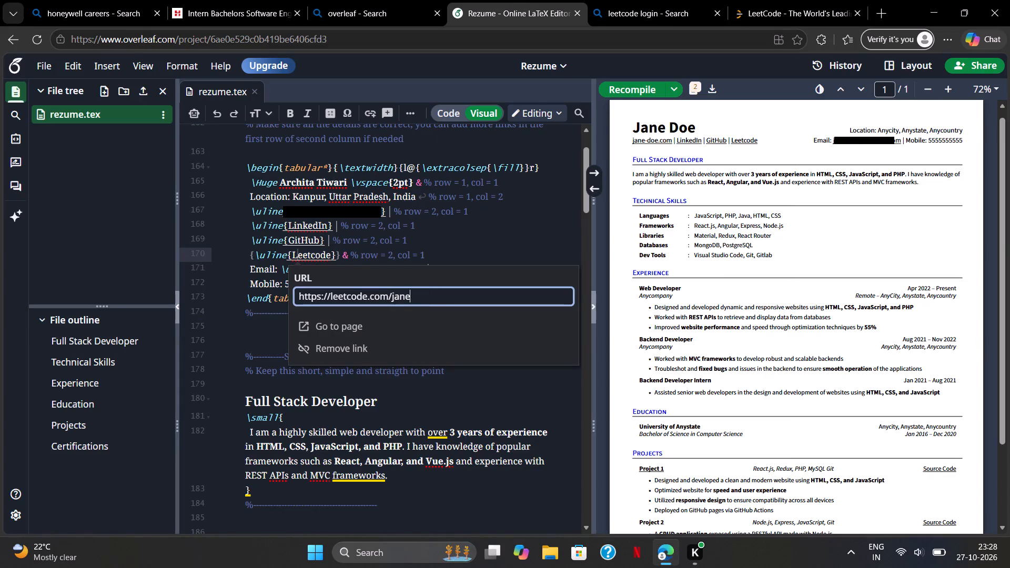
pyautogui.press('BackSpace')
pyautogui.press('BackSpace')
pyautogui.press('BackSpace')
pyautogui.press('BackSpace')
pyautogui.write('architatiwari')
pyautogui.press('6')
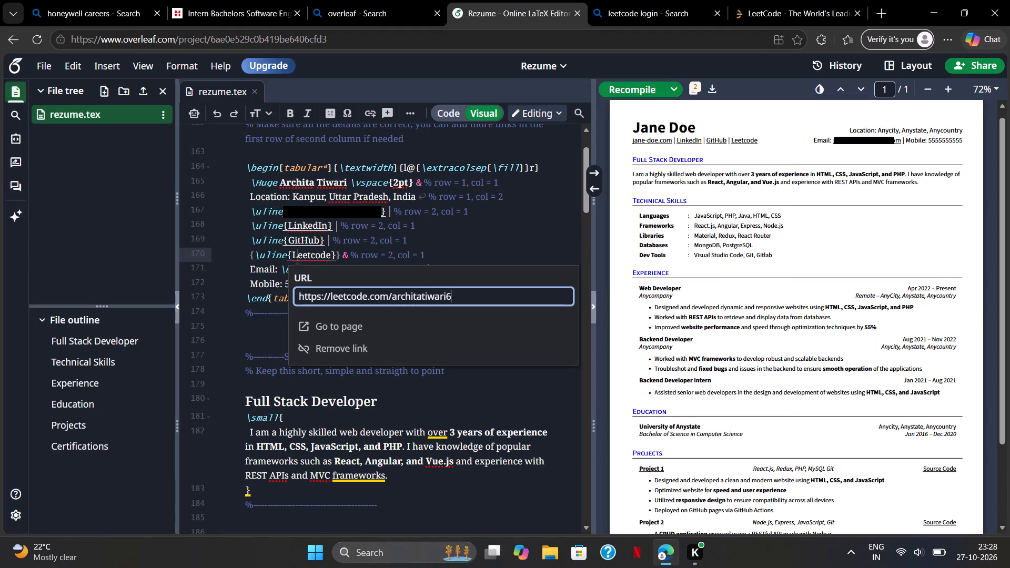
# Go back to LeetCode, open the account settings and check the LeetCode ID used for the résumé link.
pyautogui.click(778, 6)
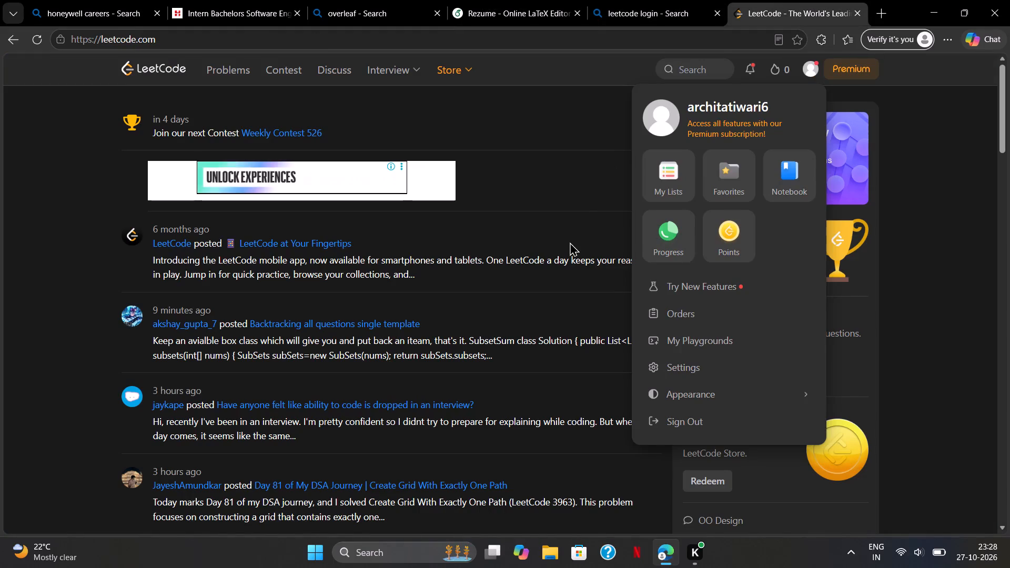
pyautogui.click(676, 362)
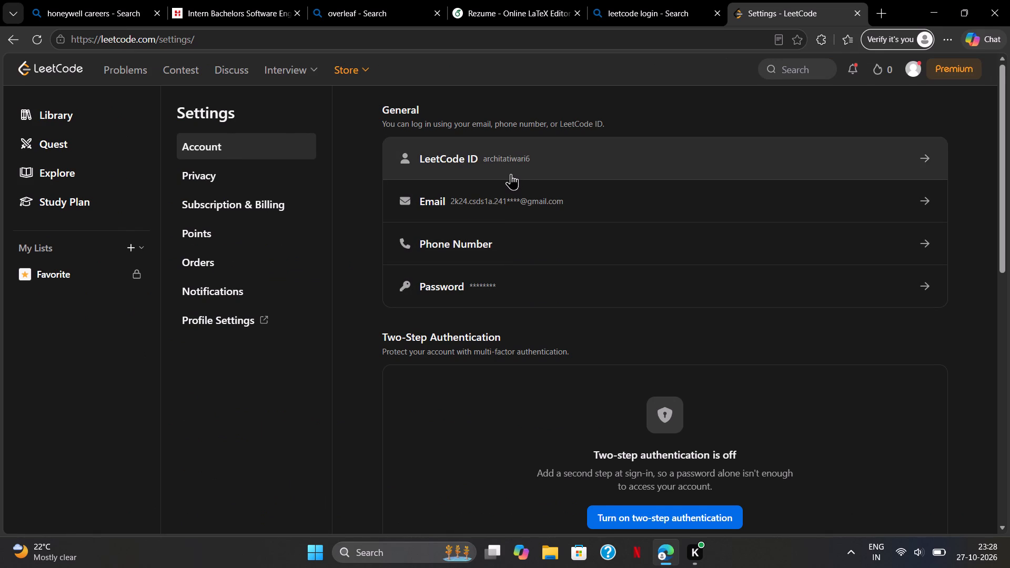
pyautogui.scroll(-2, 511, 174)
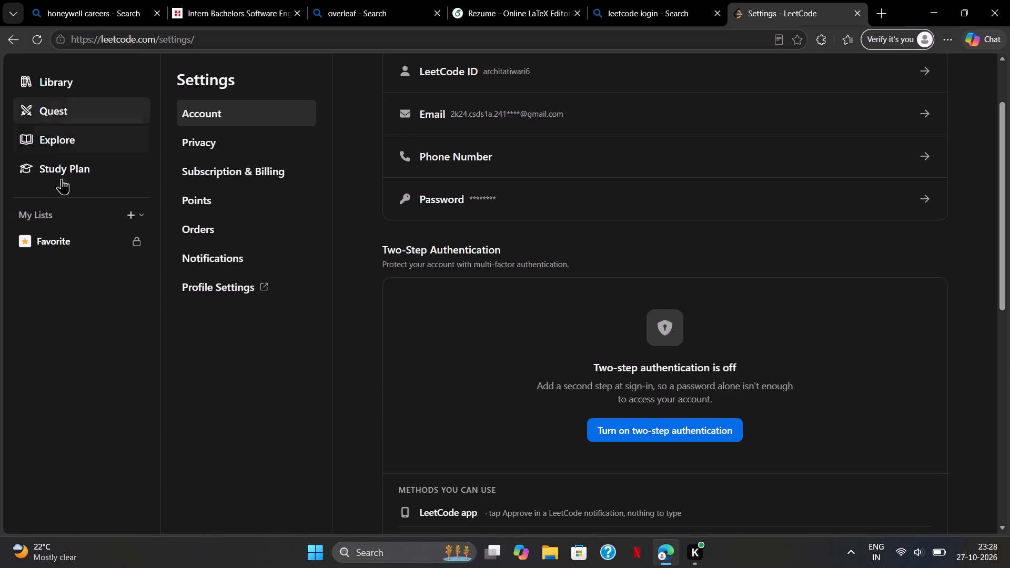
pyautogui.scroll(2, 455, 111)
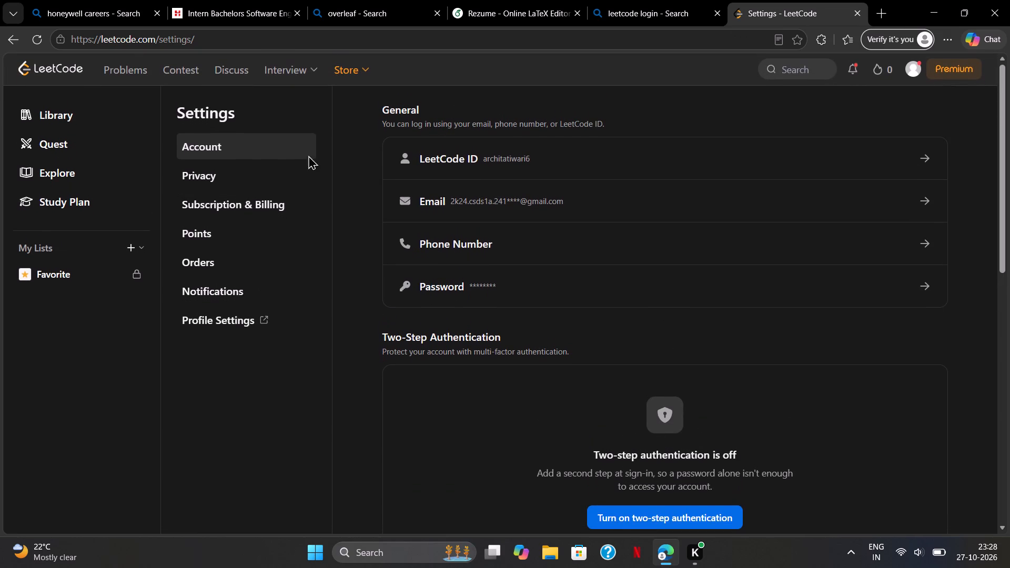
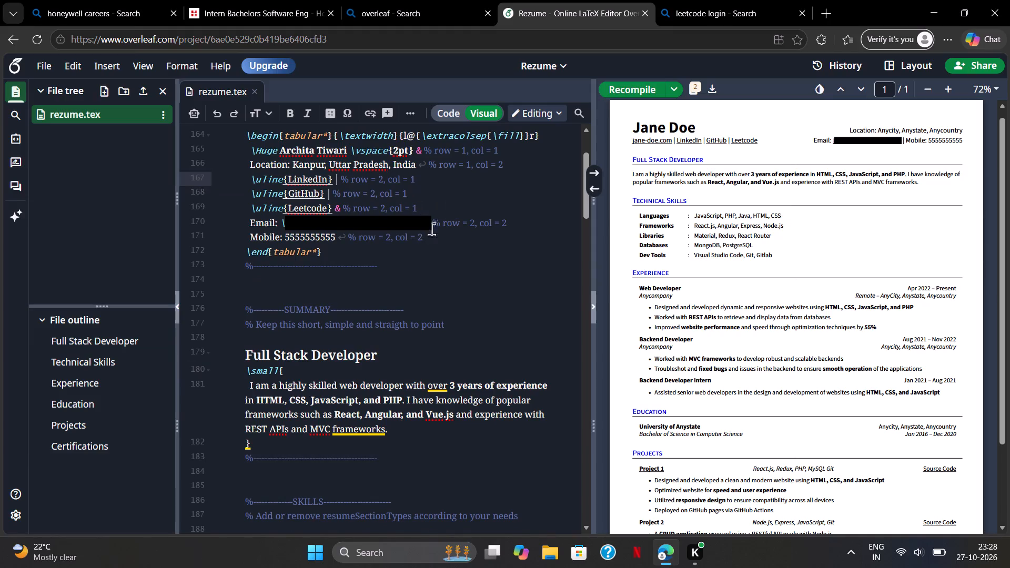
# Return to the résumé header and open the placeholder email address on the Email line for editing.
pyautogui.doubleClick(417, 225)
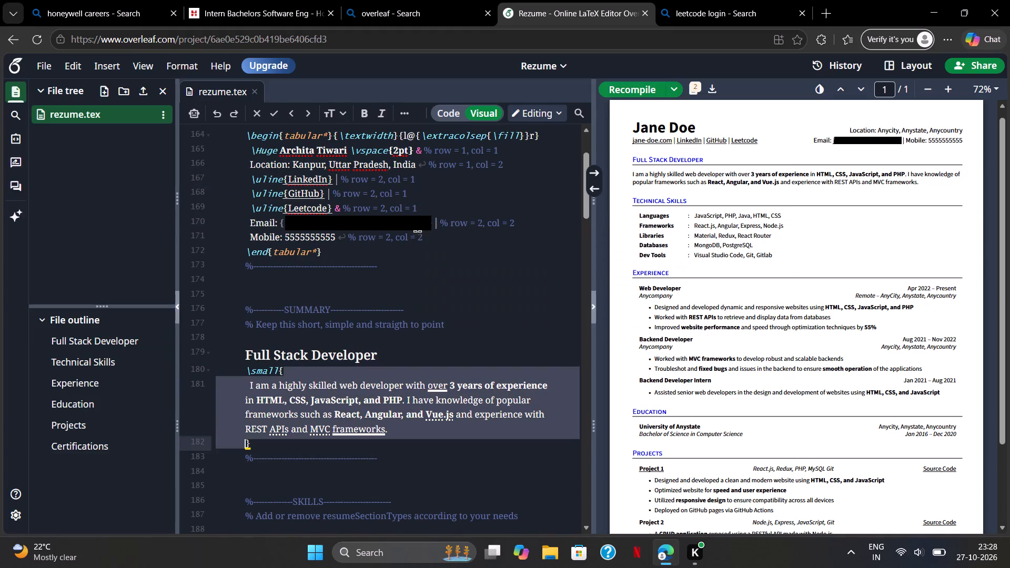
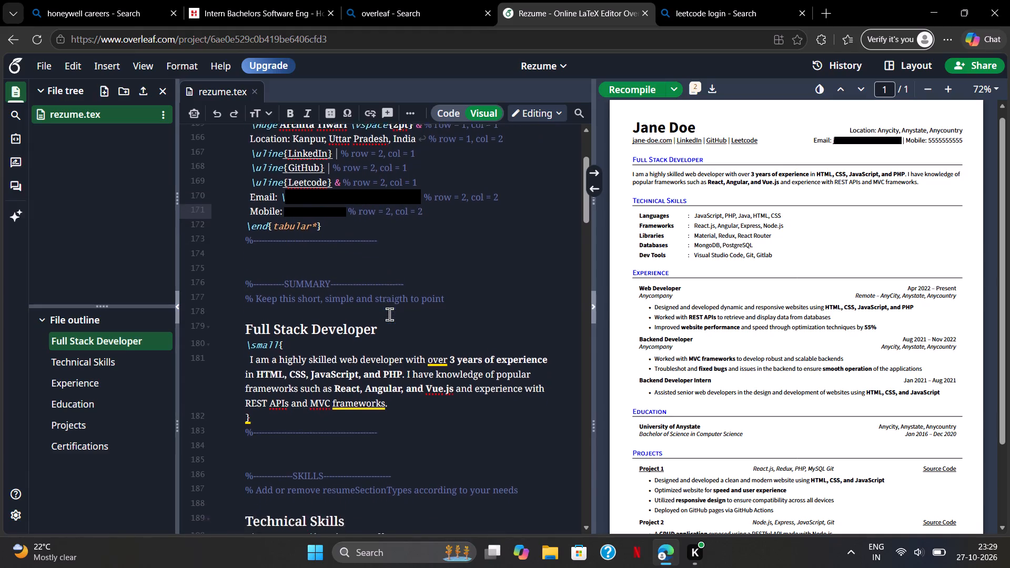
# Recompile the résumé so the PDF preview reflects the edited header details.
pyautogui.scroll(-2, 389, 314)
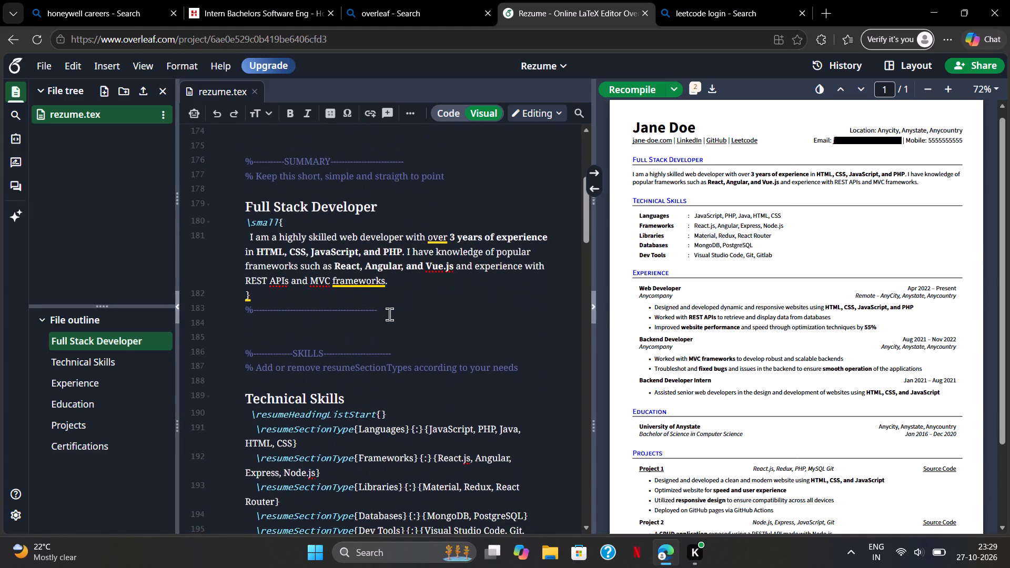
pyautogui.scroll(-1, 389, 314)
pyautogui.click(650, 83)
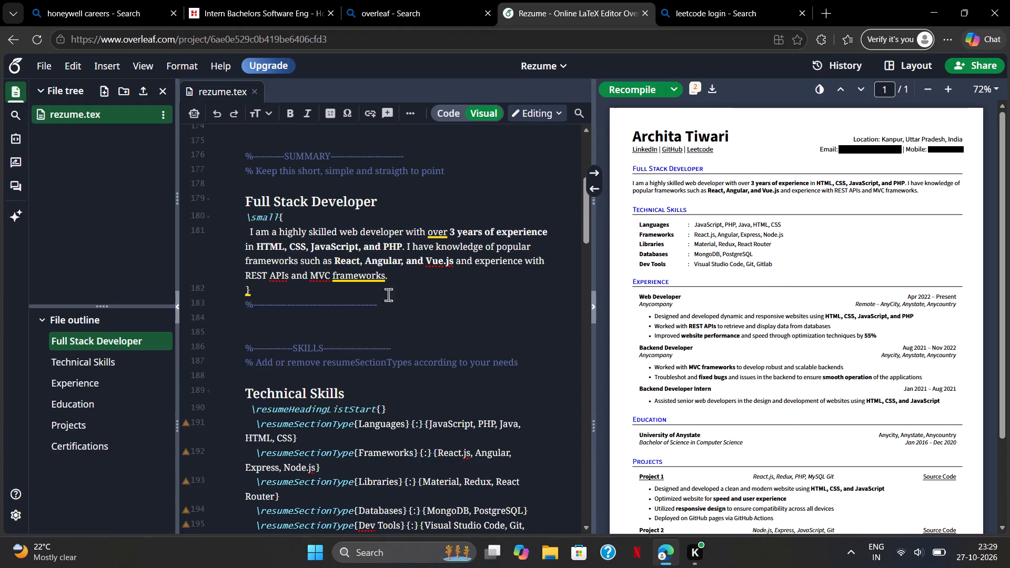
# Open the end of the Full Stack Developer section heading for editing.
pyautogui.click(377, 199)
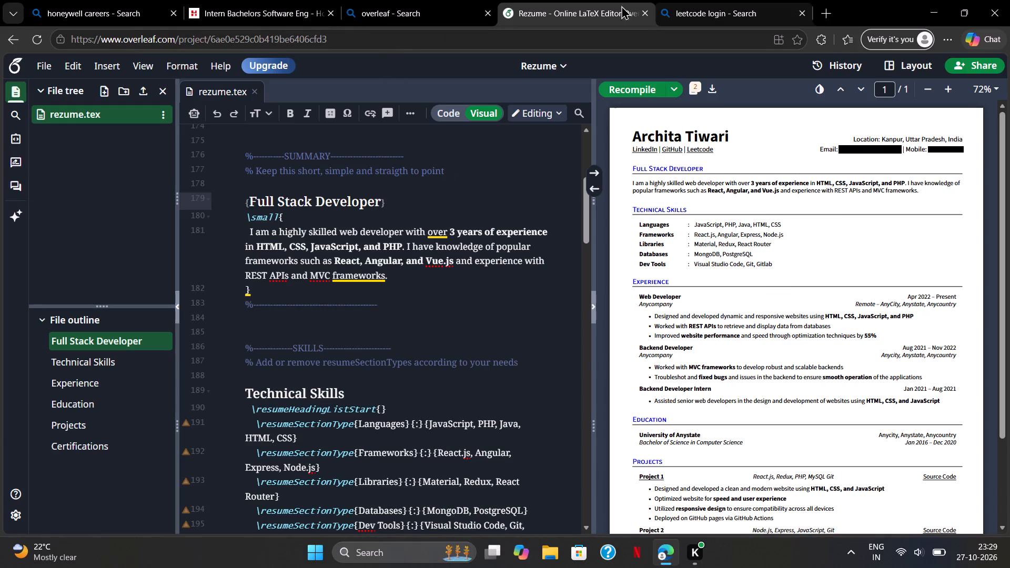
# Review the description, responsibilities, qualifications and job info in Honeywell's intern posting, and return to the Overleaf résumé.
pyautogui.click(262, 11)
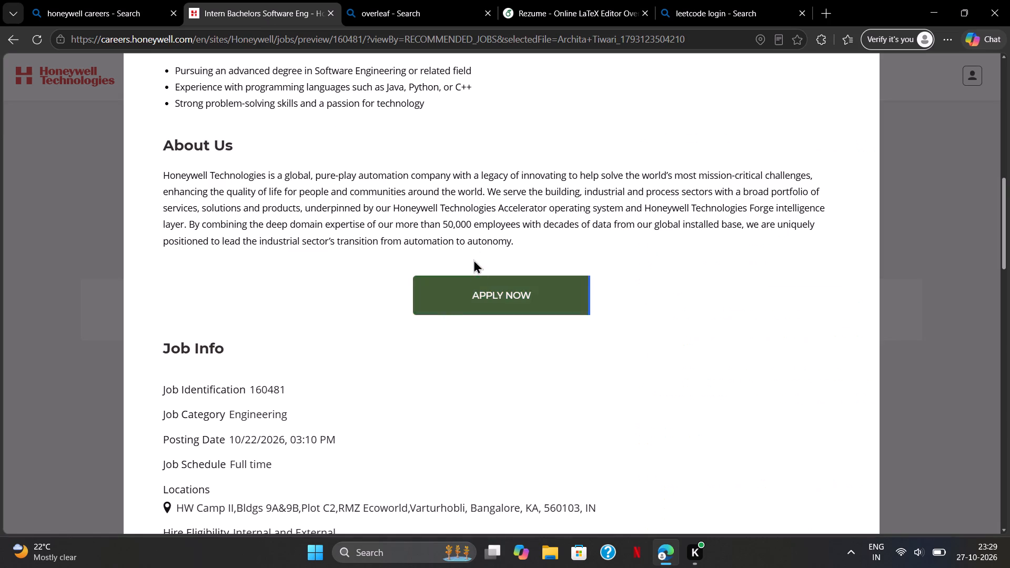
pyautogui.scroll(9, 476, 248)
pyautogui.scroll(-4, 476, 248)
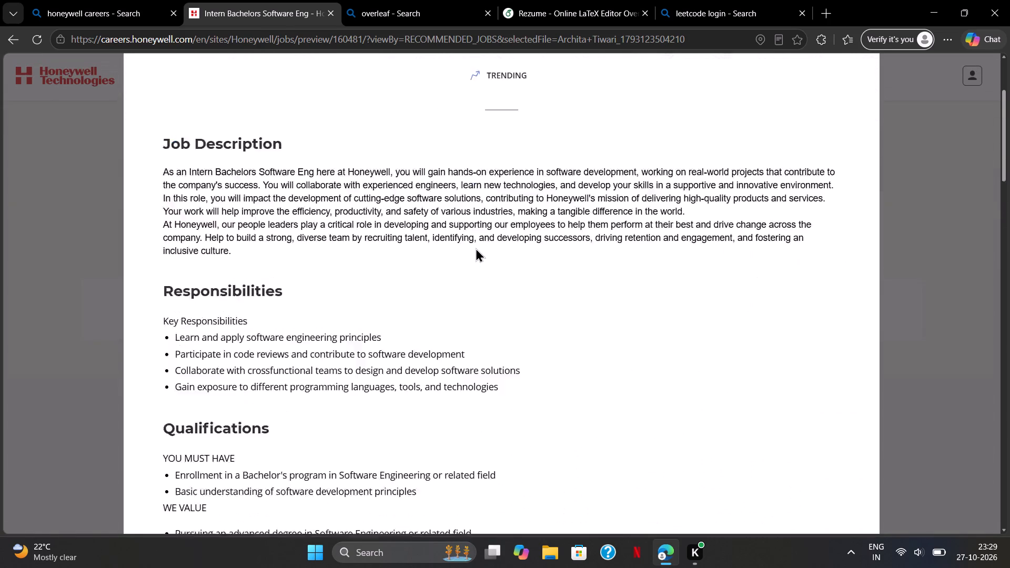
pyautogui.scroll(-7, 476, 248)
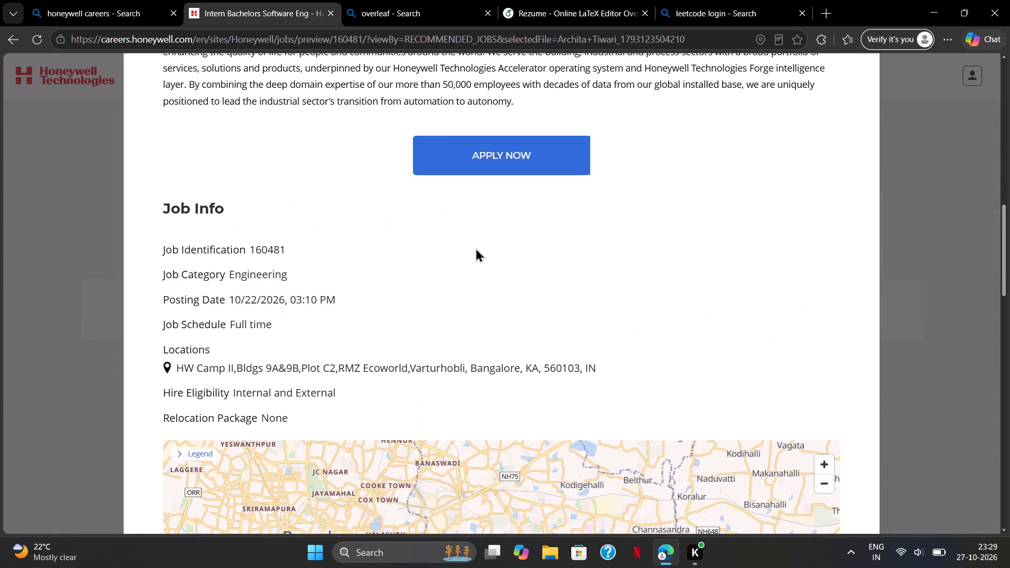
pyautogui.click(538, 567)
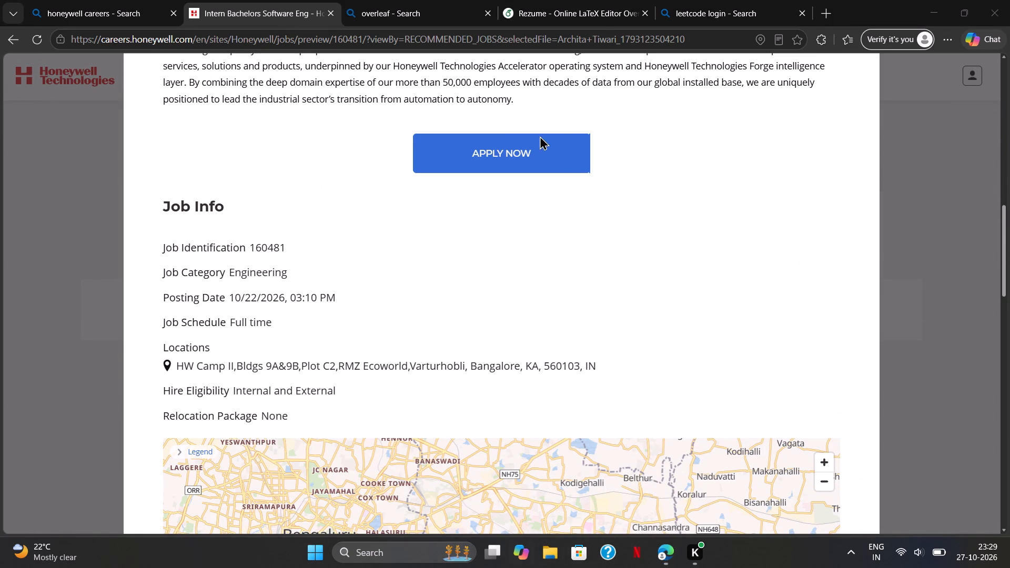
pyautogui.click(559, 5)
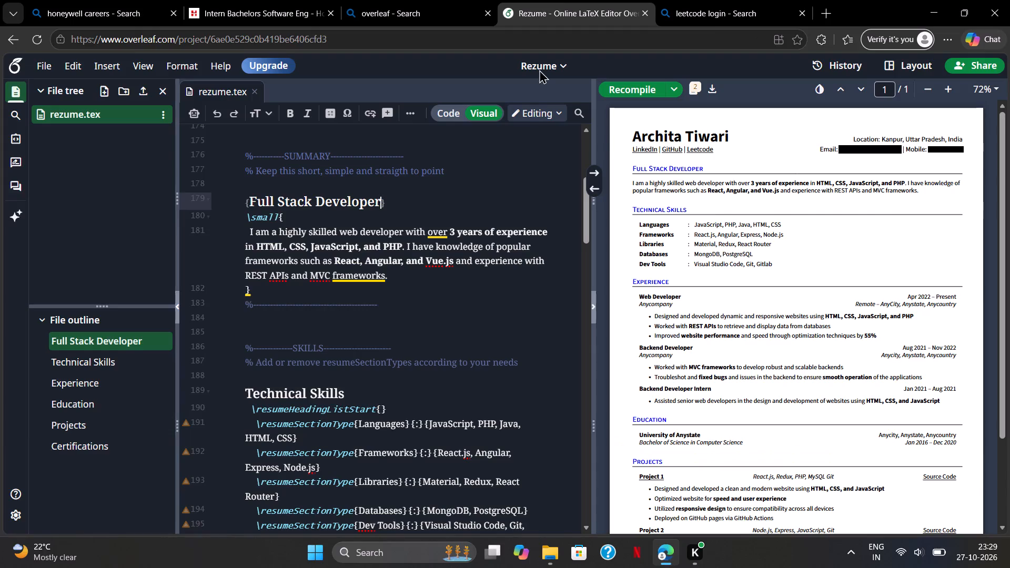
# Find the applicant's existing résumé PDF in the Documents folder, open it and examine its sections enlarged.
pyautogui.click(548, 562)
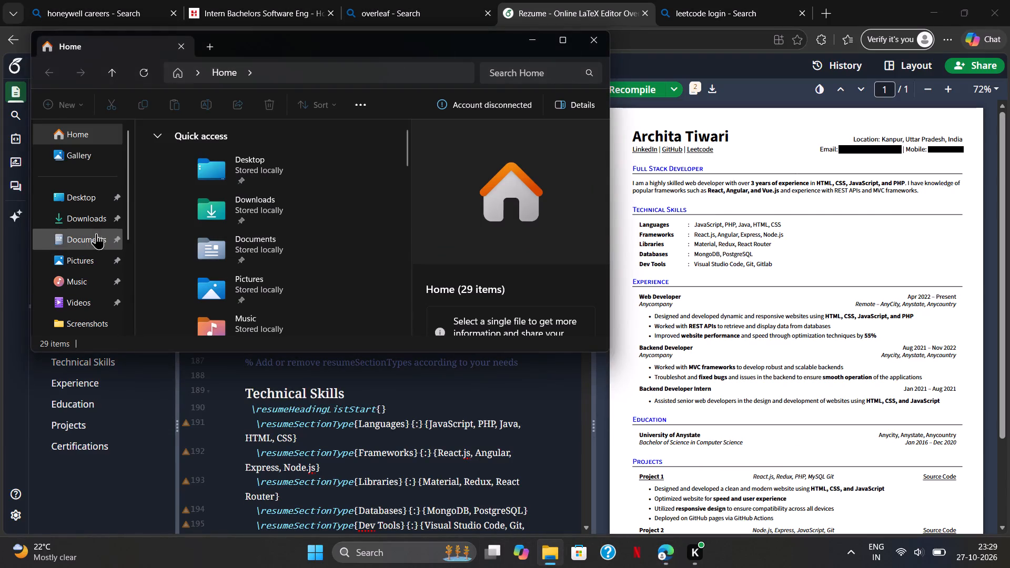
pyautogui.click(88, 206)
pyautogui.click(88, 214)
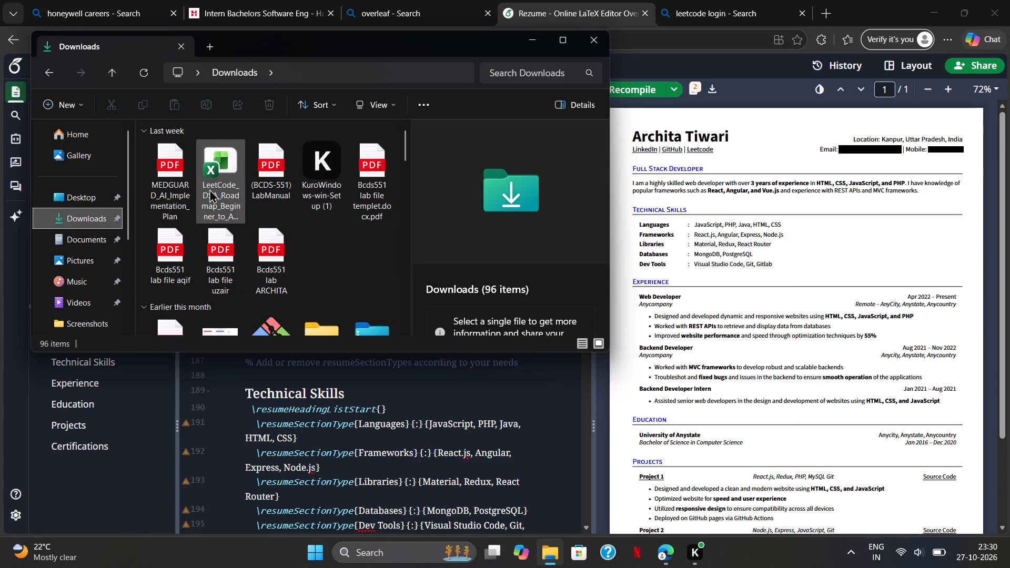
pyautogui.scroll(-1, 300, 258)
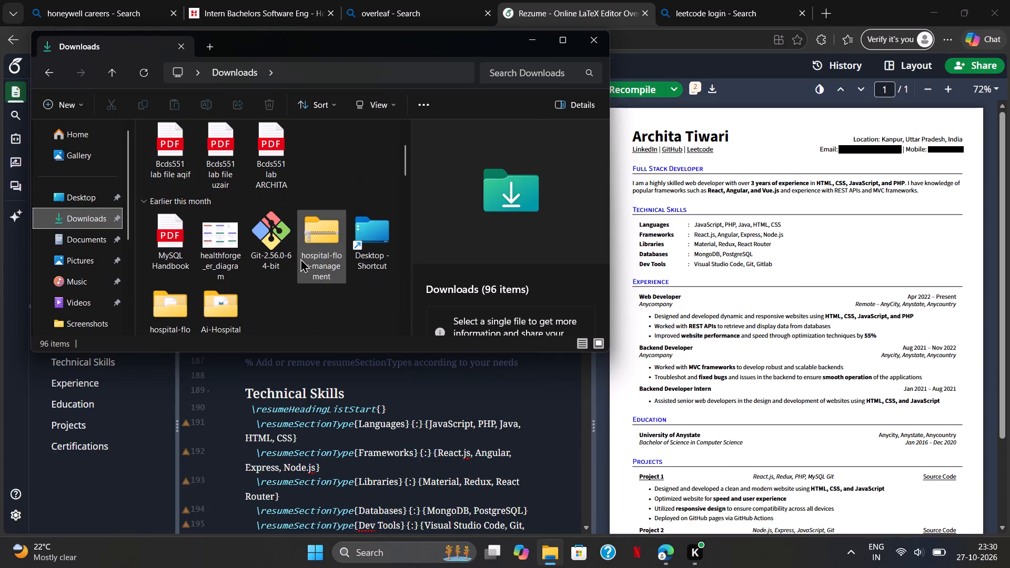
pyautogui.scroll(-3, 226, 313)
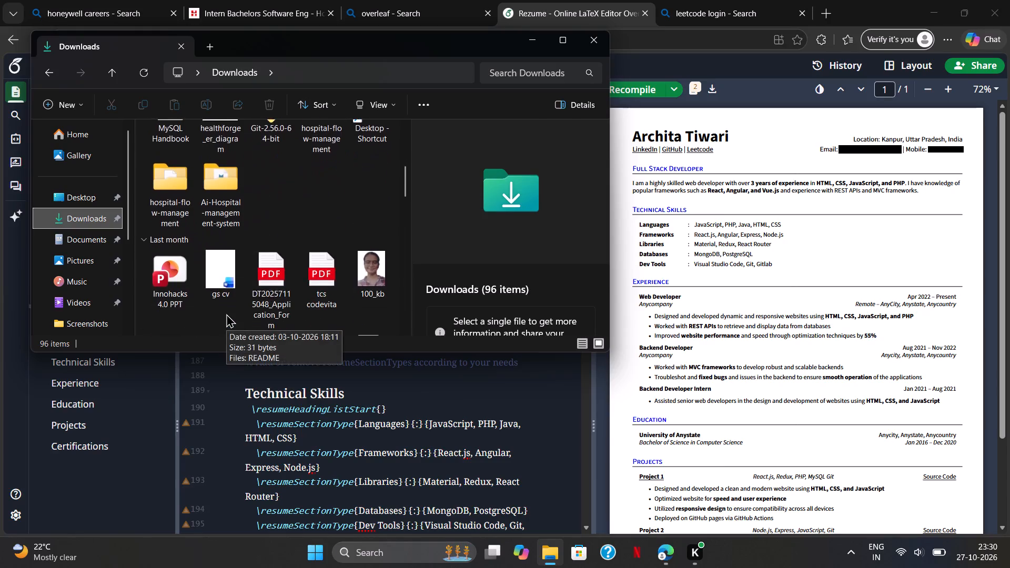
pyautogui.scroll(-2, 226, 313)
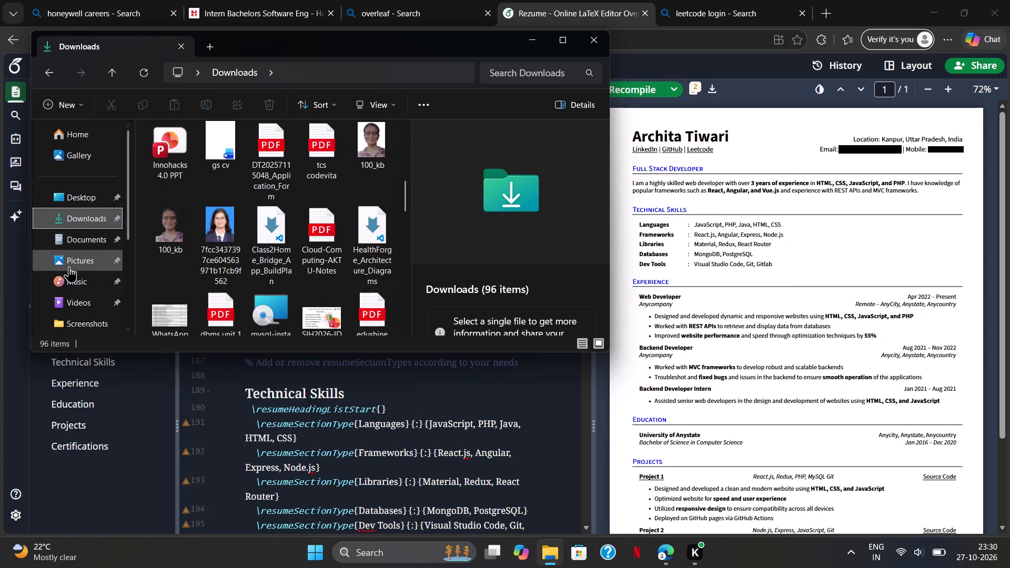
pyautogui.click(69, 266)
pyautogui.click(80, 242)
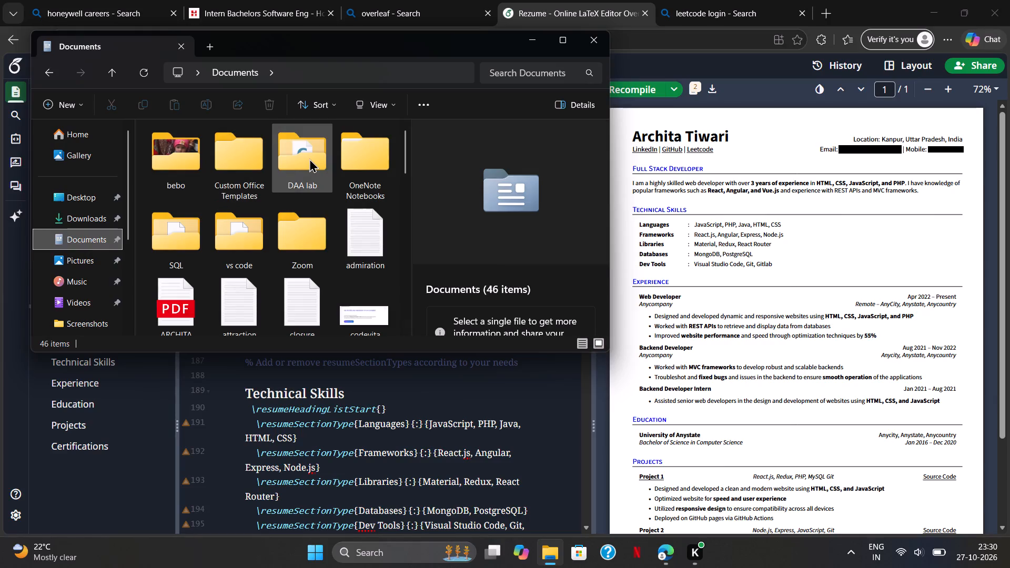
pyautogui.scroll(-1, 309, 158)
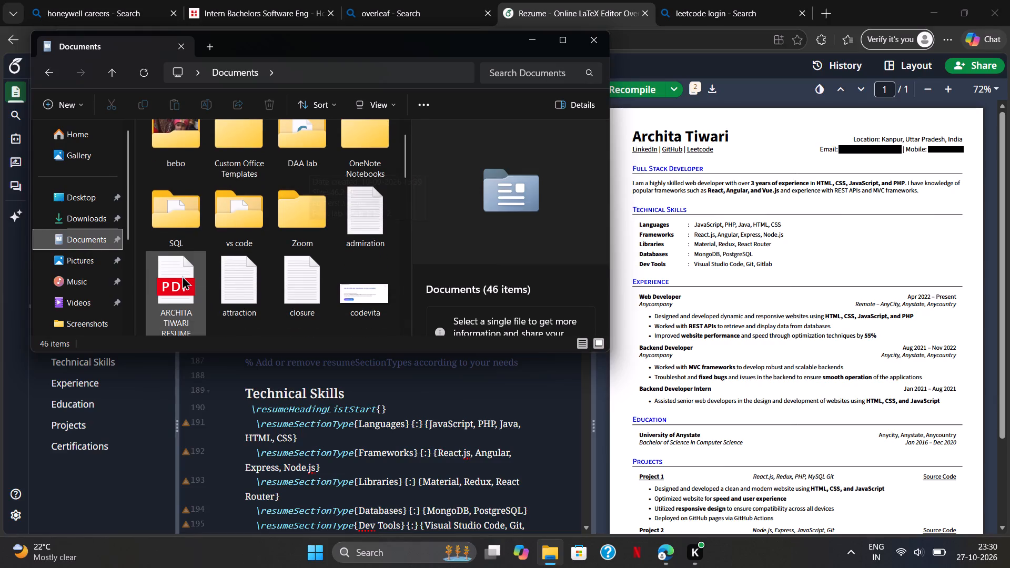
pyautogui.doubleClick(182, 276)
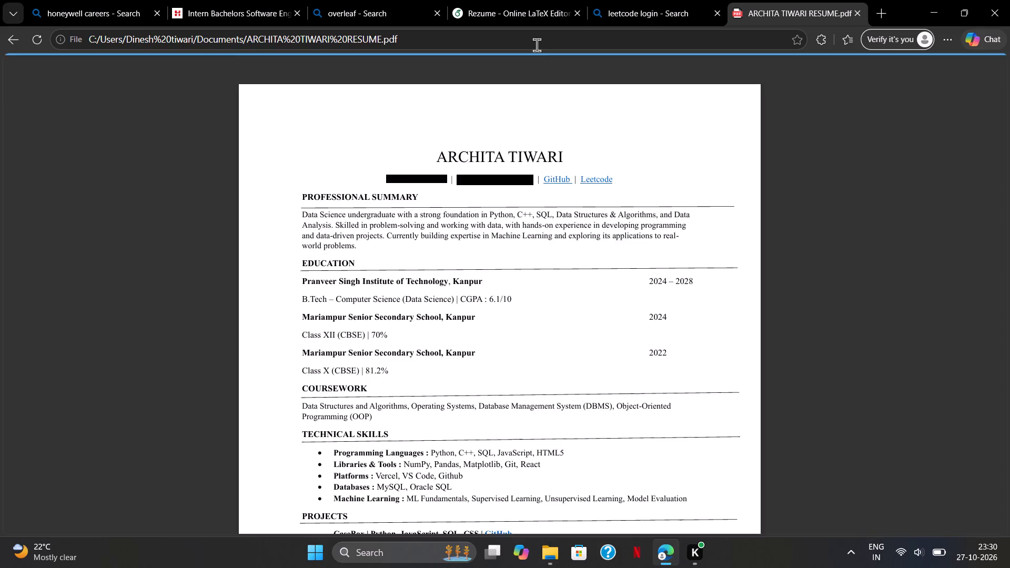
pyautogui.scroll(5, 498, 253)
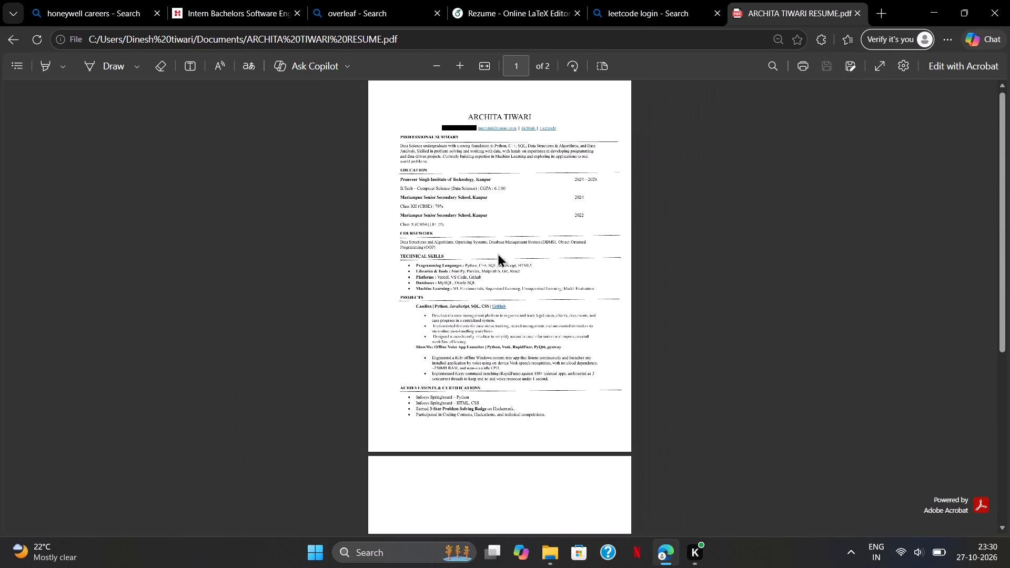
pyautogui.scroll(1, 498, 253)
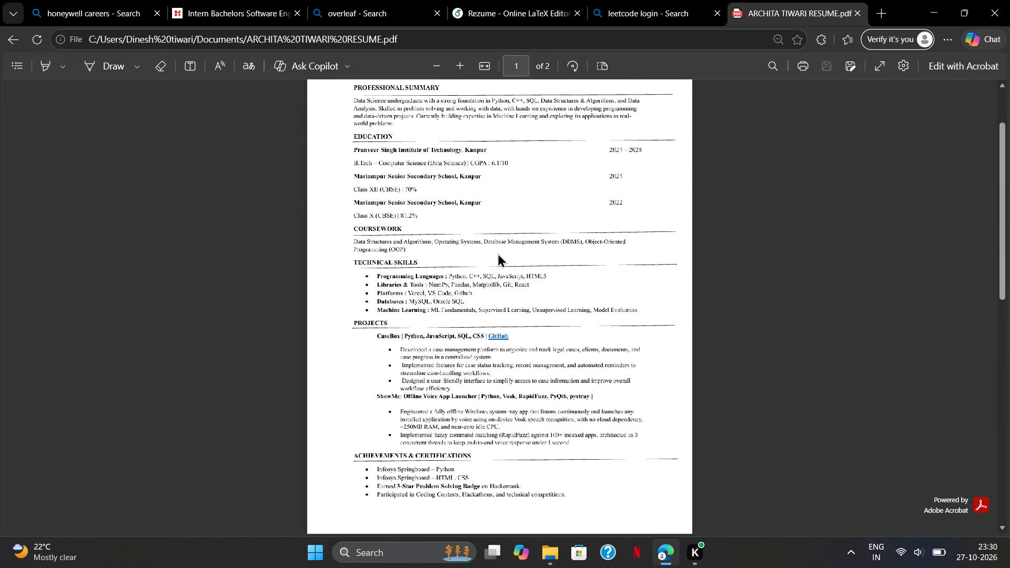
pyautogui.scroll(1, 498, 253)
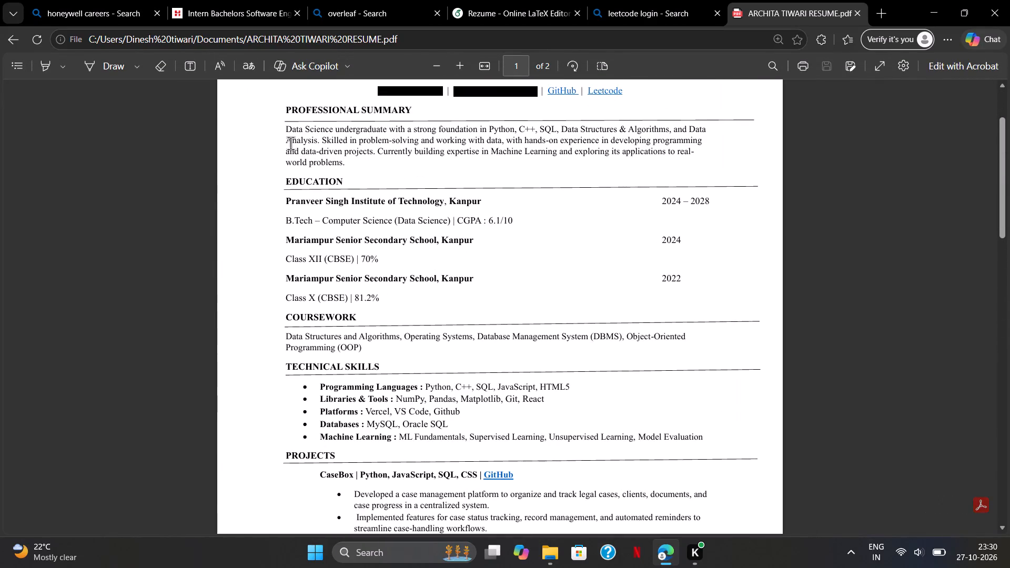
# In the Overleaf résumé, replace the Full Stack Developer section heading with "Professional Summary".
pyautogui.click(551, 0)
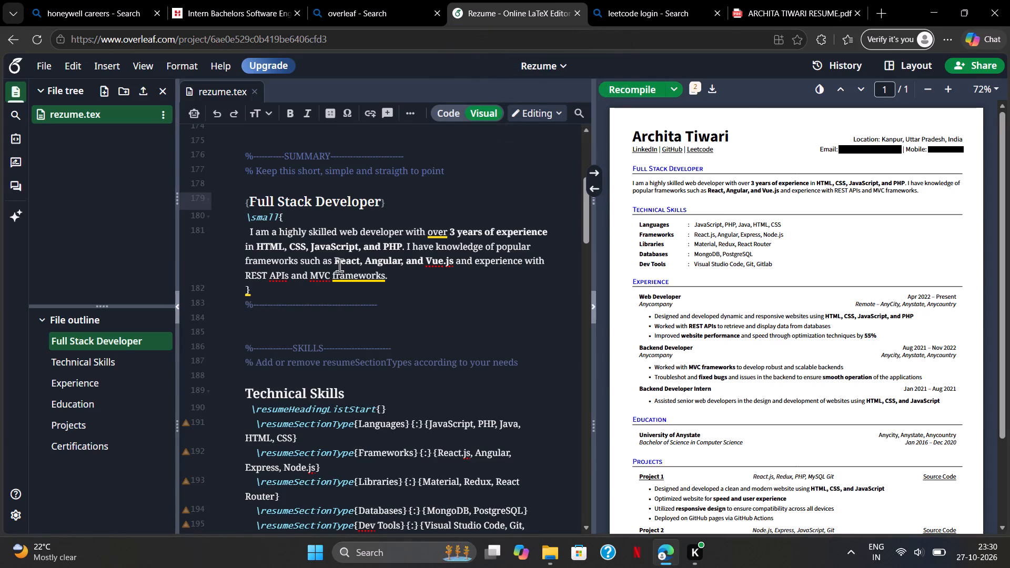
pyautogui.press('BackSpace')
pyautogui.press('BackSpace')
pyautogui.press('BackSpace')
pyautogui.press('BackSpace')
pyautogui.press('BackSpace')
pyautogui.press('BackSpace')
pyautogui.press('BackSpace')
pyautogui.press('BackSpace')
pyautogui.press('BackSpace')
pyautogui.press('BackSpace')
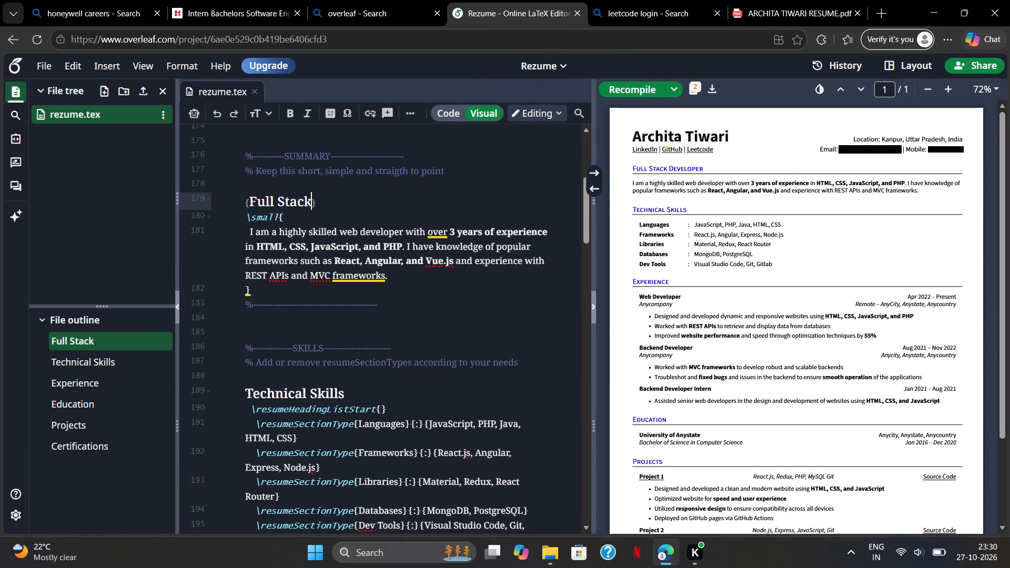
pyautogui.press('BackSpace')
pyautogui.press('BackSpace')
pyautogui.press('BackSpace')
pyautogui.press('BackSpace')
pyautogui.press('BackSpace')
pyautogui.press('BackSpace')
pyautogui.press('BackSpace')
pyautogui.press('BackSpace')
pyautogui.press('BackSpace')
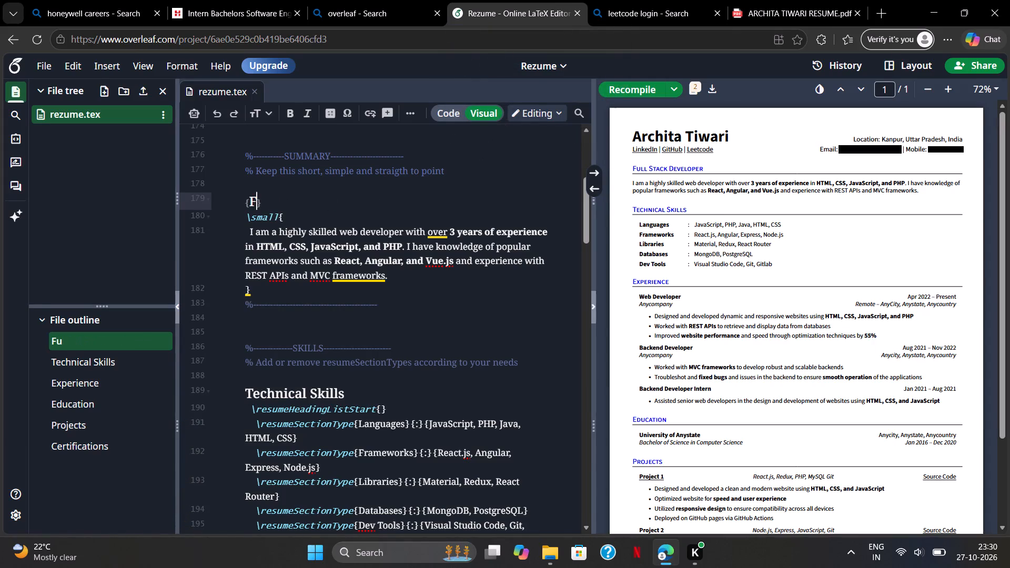
pyautogui.press('BackSpace')
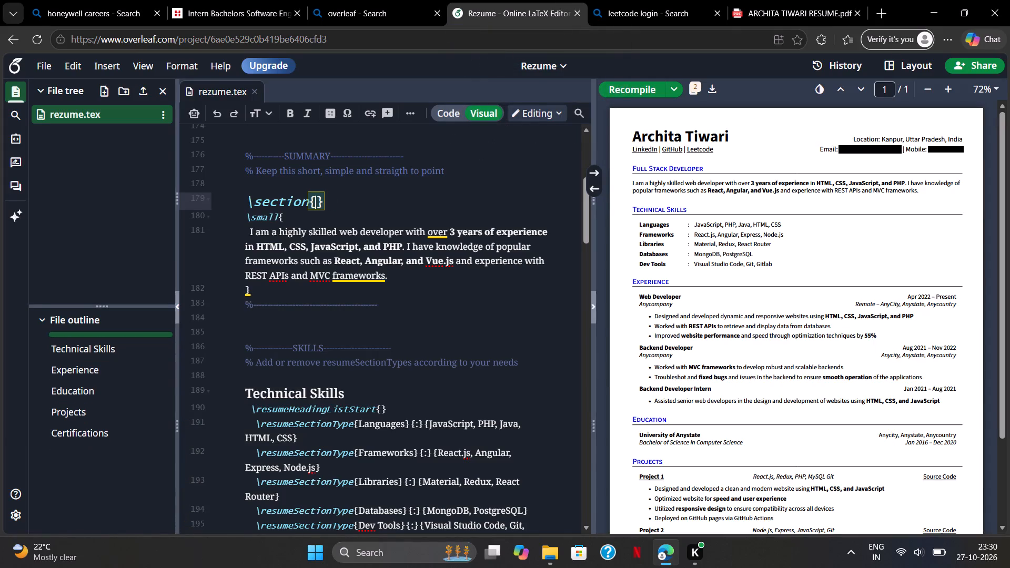
pyautogui.write('rofessional')
pyautogui.press('space')
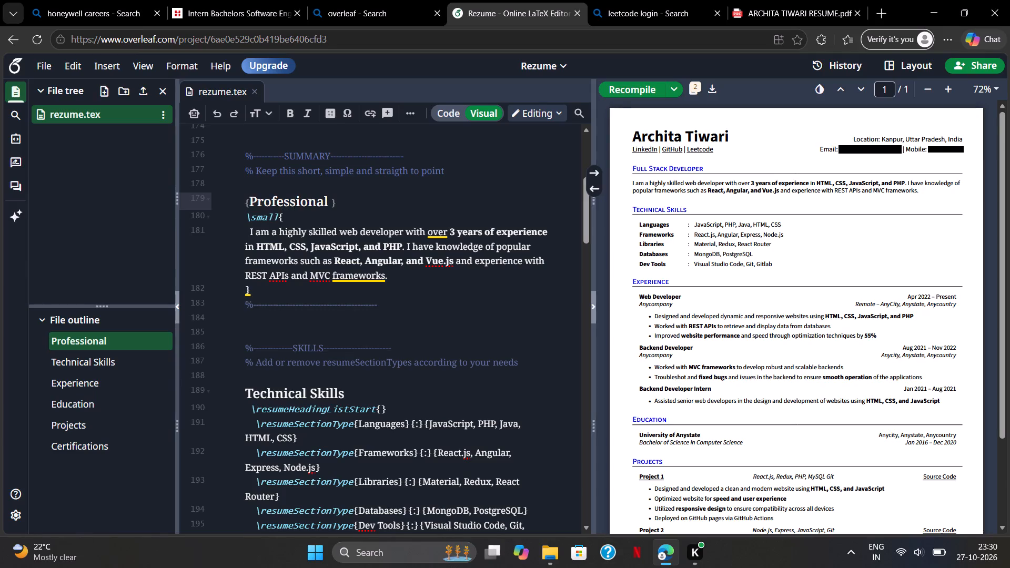
pyautogui.press('s')
pyautogui.press('BackSpace')
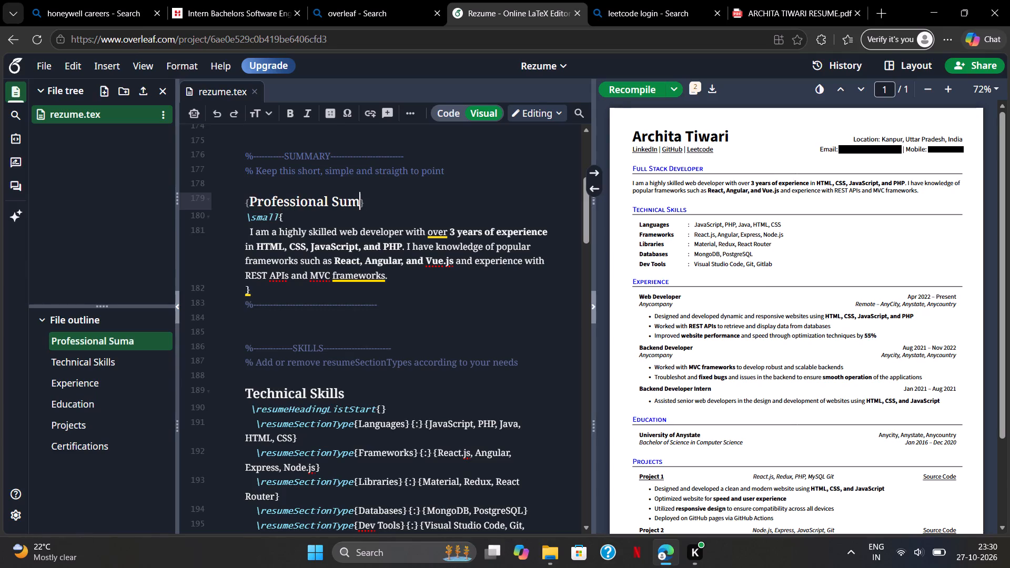
pyautogui.write('ma')
pyautogui.write('ry')
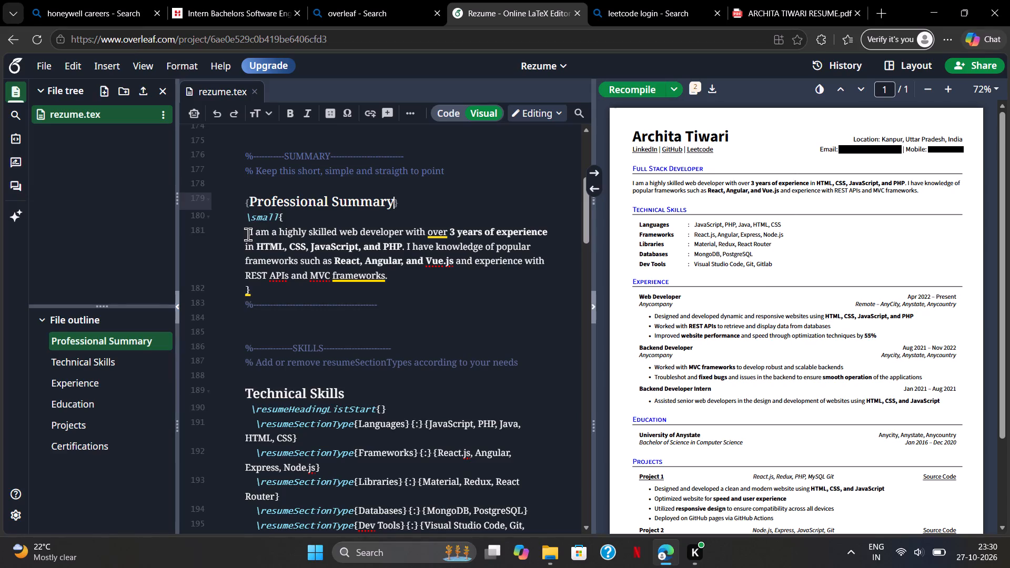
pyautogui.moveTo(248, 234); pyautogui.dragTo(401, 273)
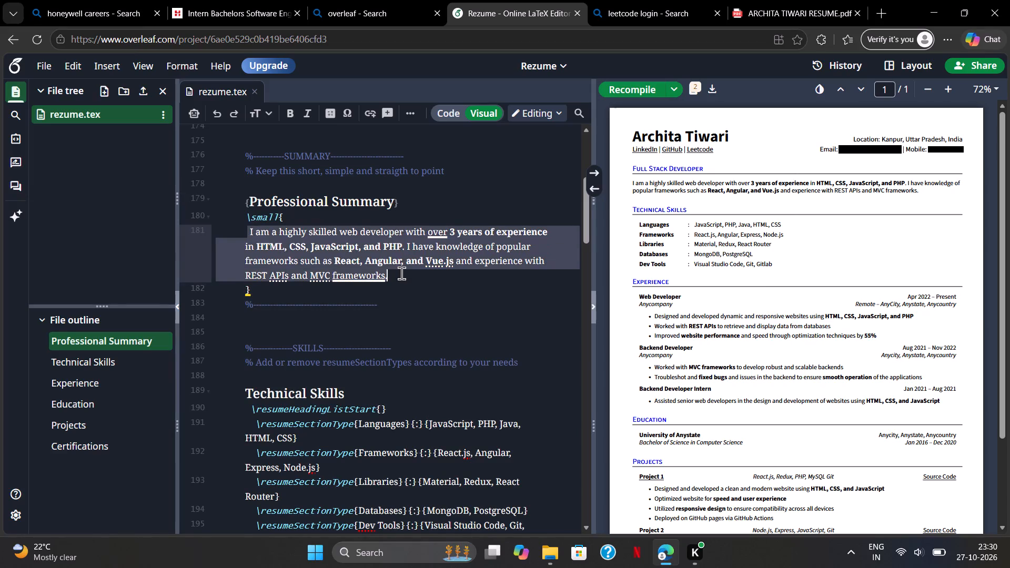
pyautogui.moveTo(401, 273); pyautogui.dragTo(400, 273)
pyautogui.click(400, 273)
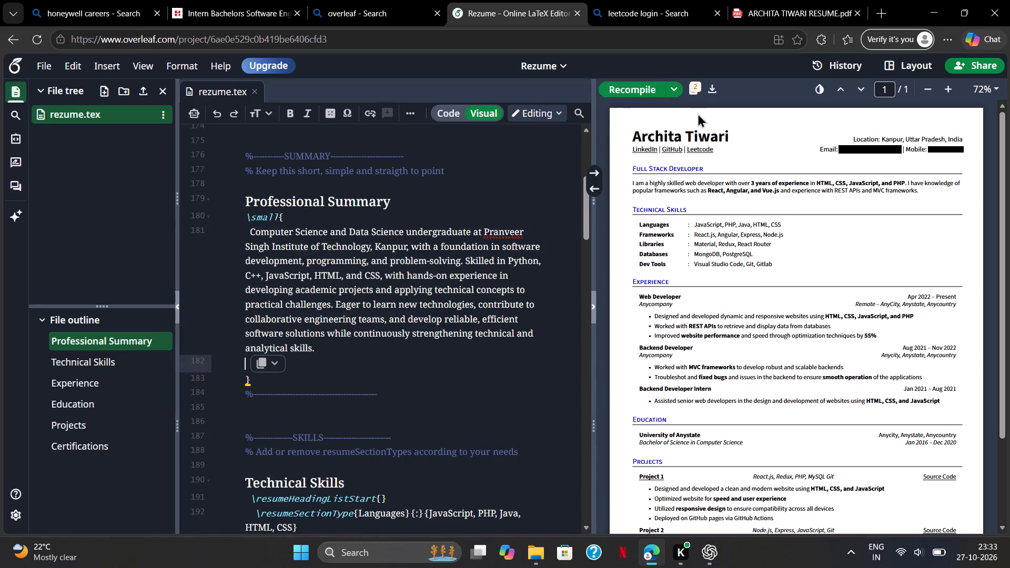
pyautogui.click(631, 88)
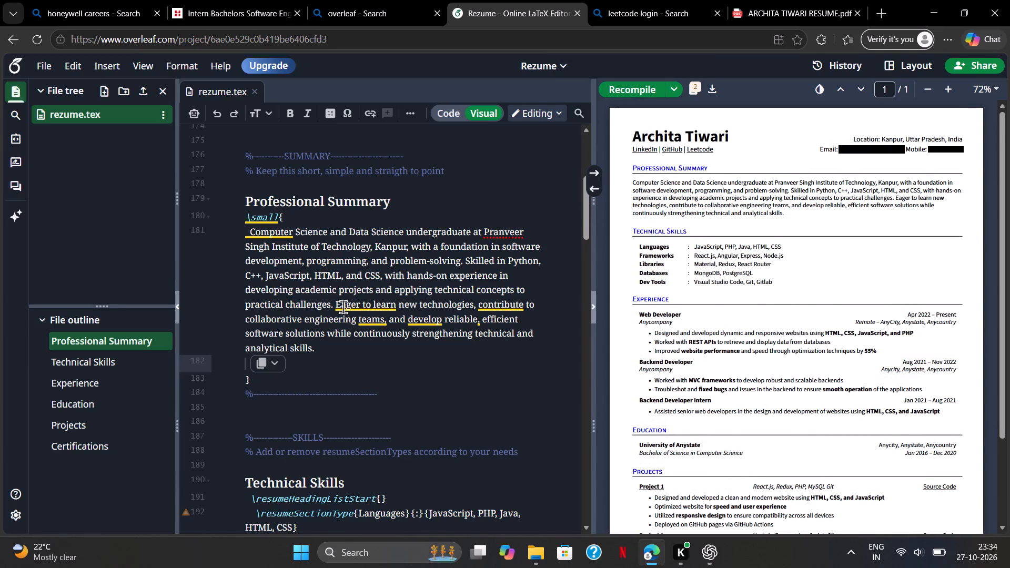
# Accept the language suggestions for the summary's opening spacing and its last sentence, rewording it to start with "Interested in learning new technologies".
pyautogui.click(279, 235)
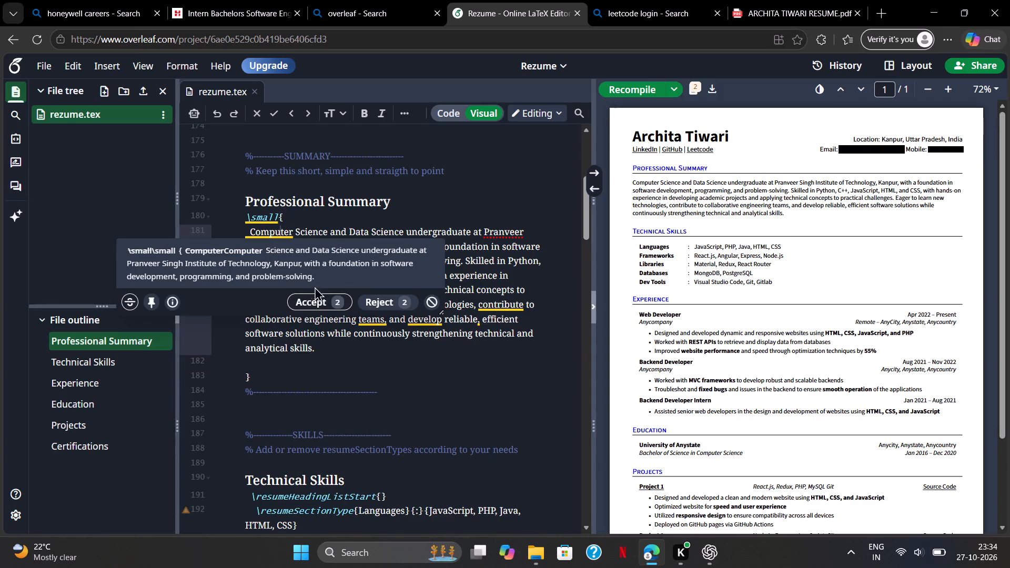
pyautogui.click(316, 304)
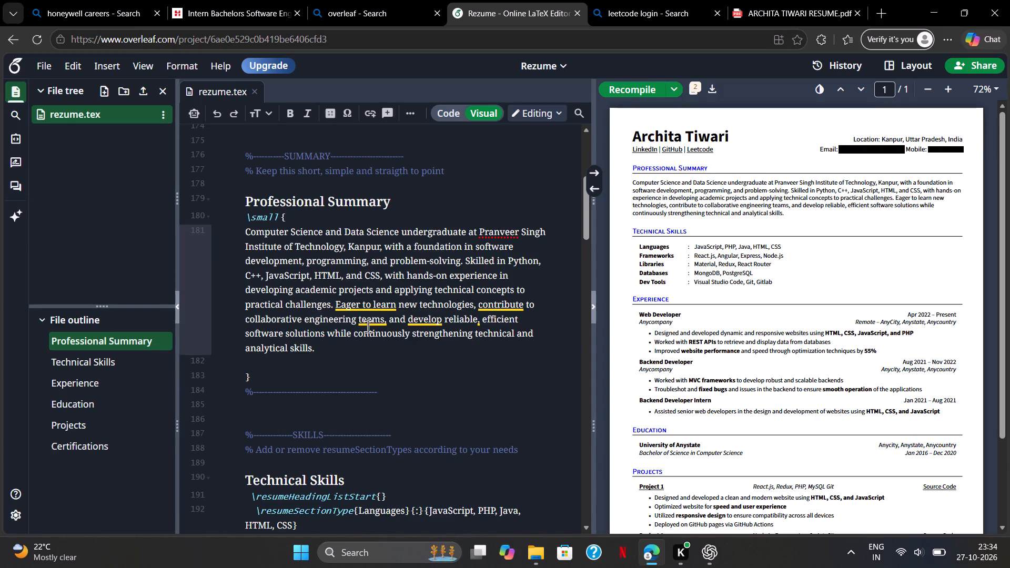
pyautogui.click(361, 304)
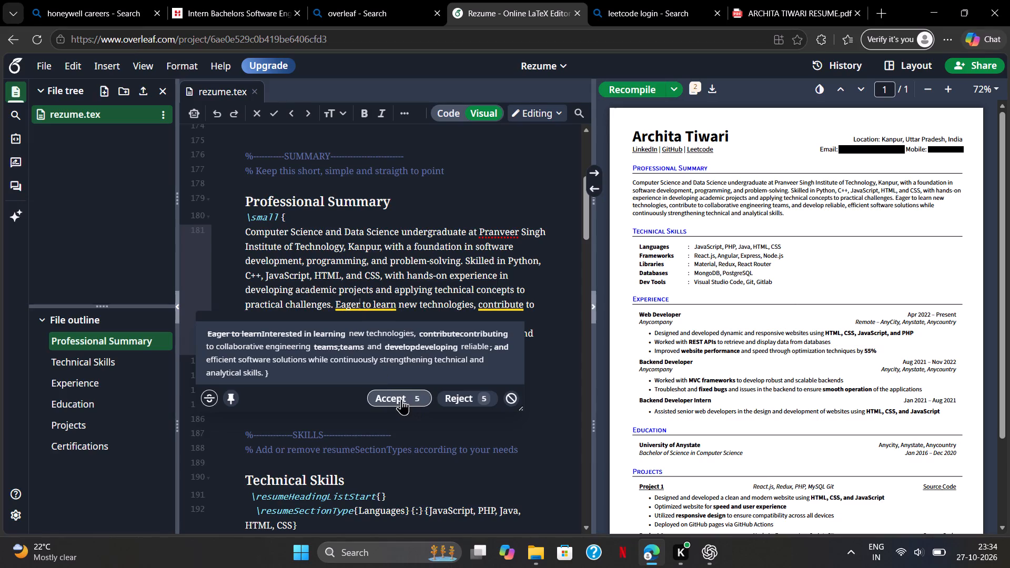
pyautogui.click(401, 399)
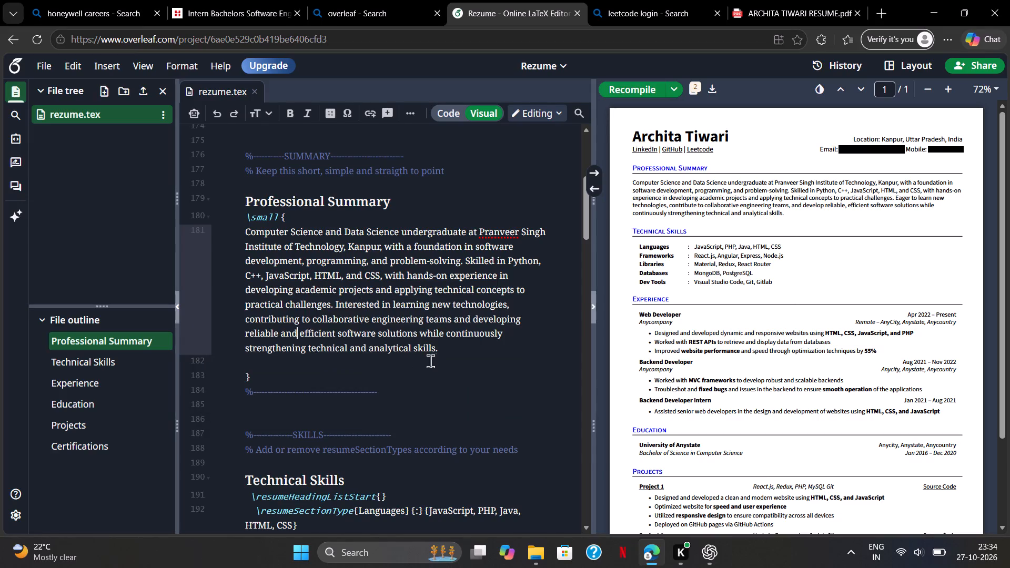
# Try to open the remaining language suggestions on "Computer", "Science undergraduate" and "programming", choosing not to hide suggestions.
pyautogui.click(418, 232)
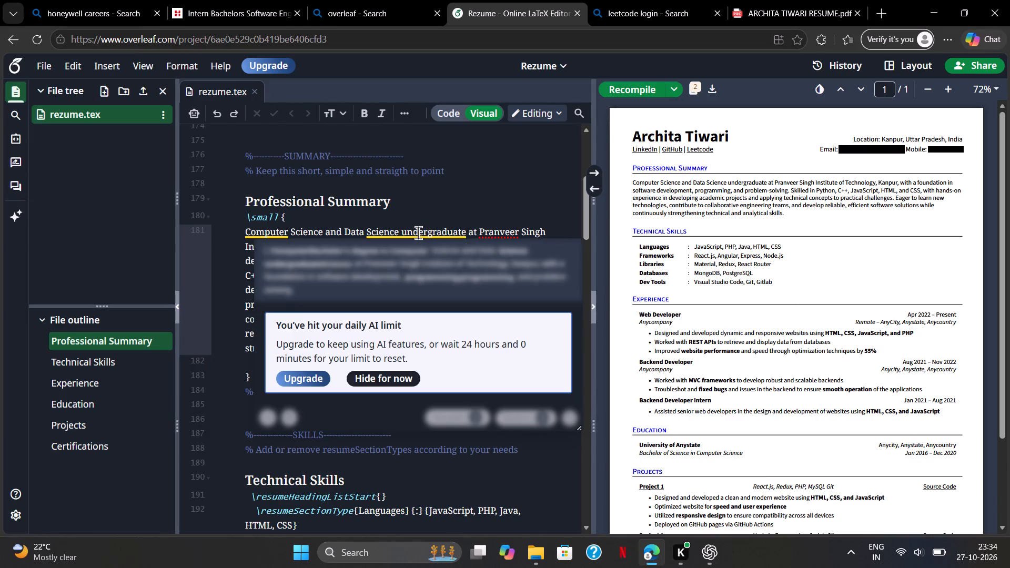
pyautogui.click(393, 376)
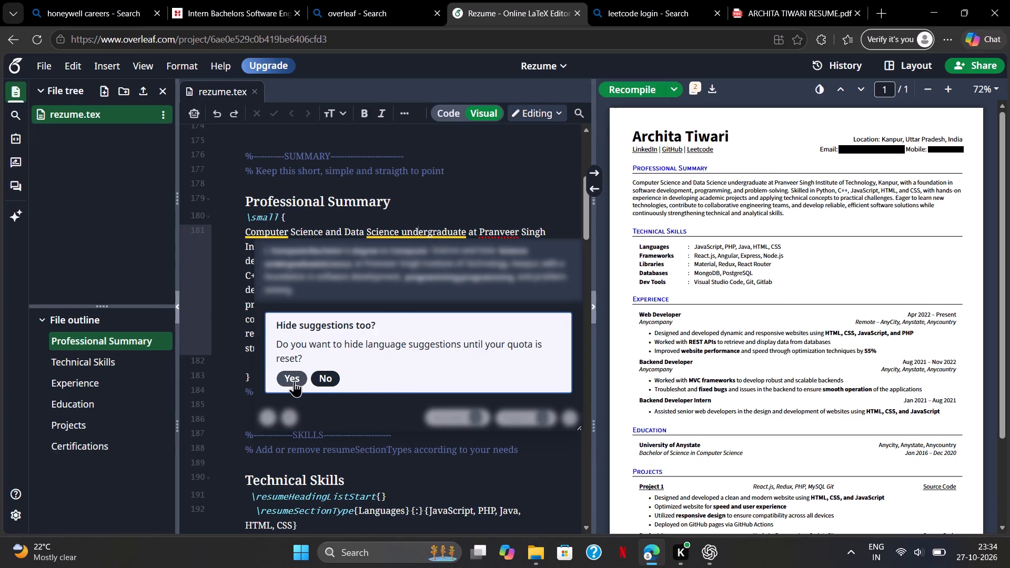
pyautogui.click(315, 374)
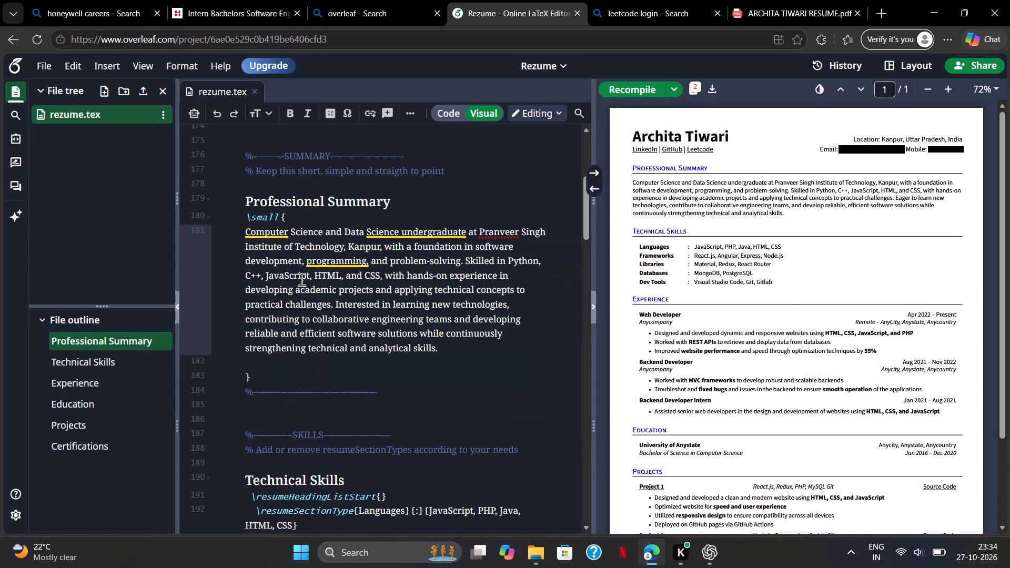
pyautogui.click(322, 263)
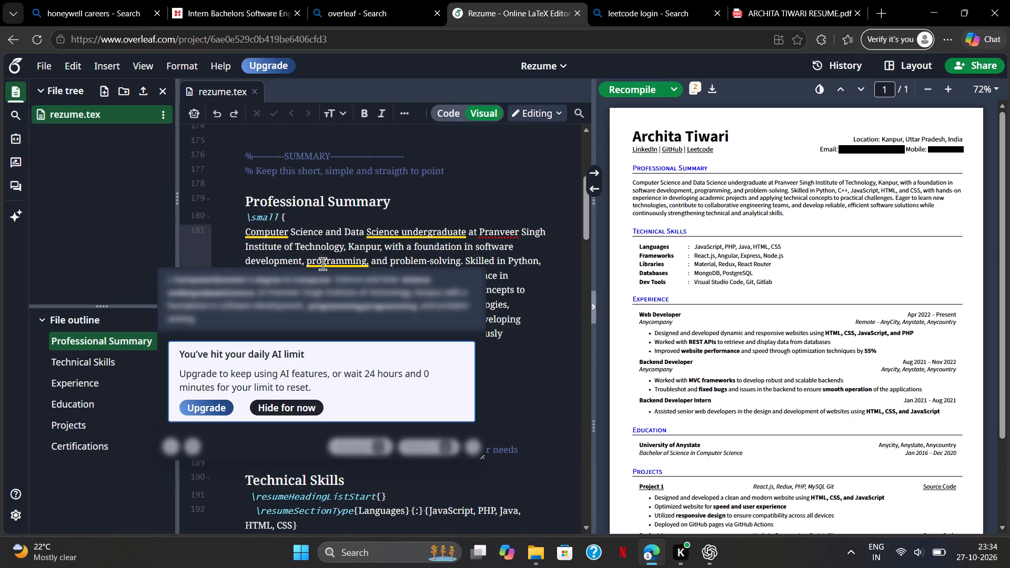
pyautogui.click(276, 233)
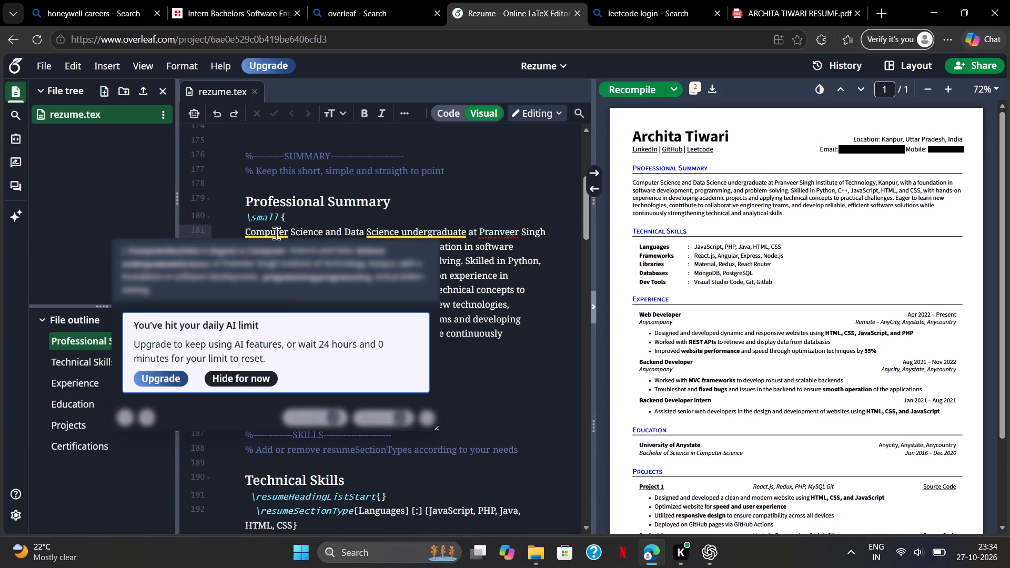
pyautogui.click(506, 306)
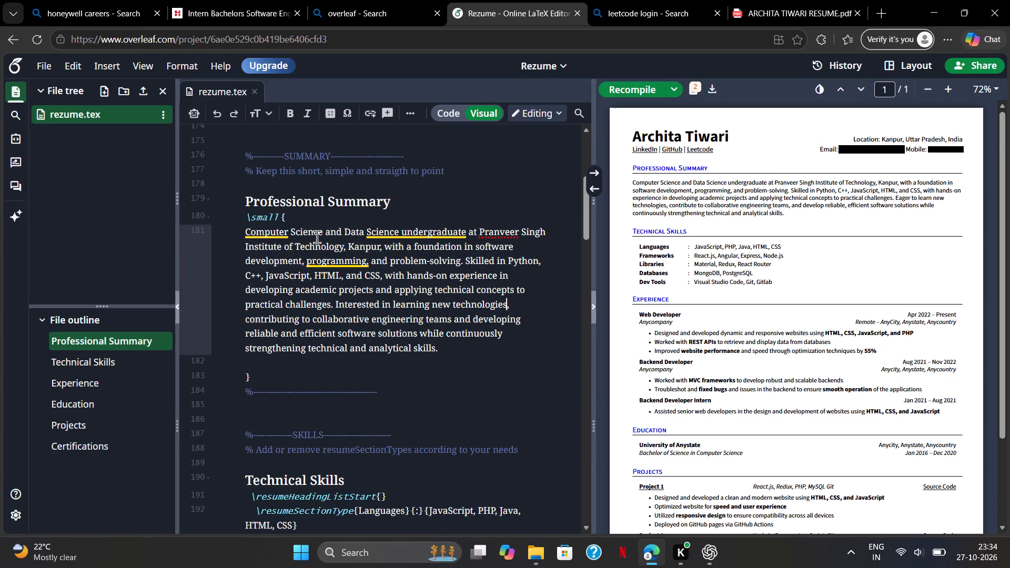
# Delete "Computer Science and" with its trailing space so the summary begins with "Data Science undergraduate".
pyautogui.moveTo(341, 231); pyautogui.dragTo(274, 246)
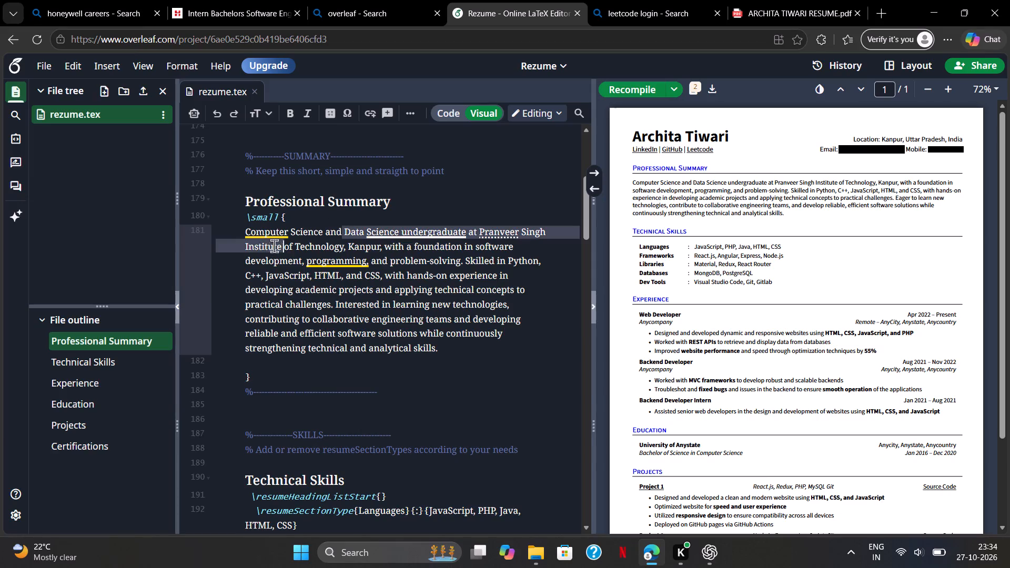
pyautogui.moveTo(274, 246); pyautogui.dragTo(245, 235)
pyautogui.press('BackSpace')
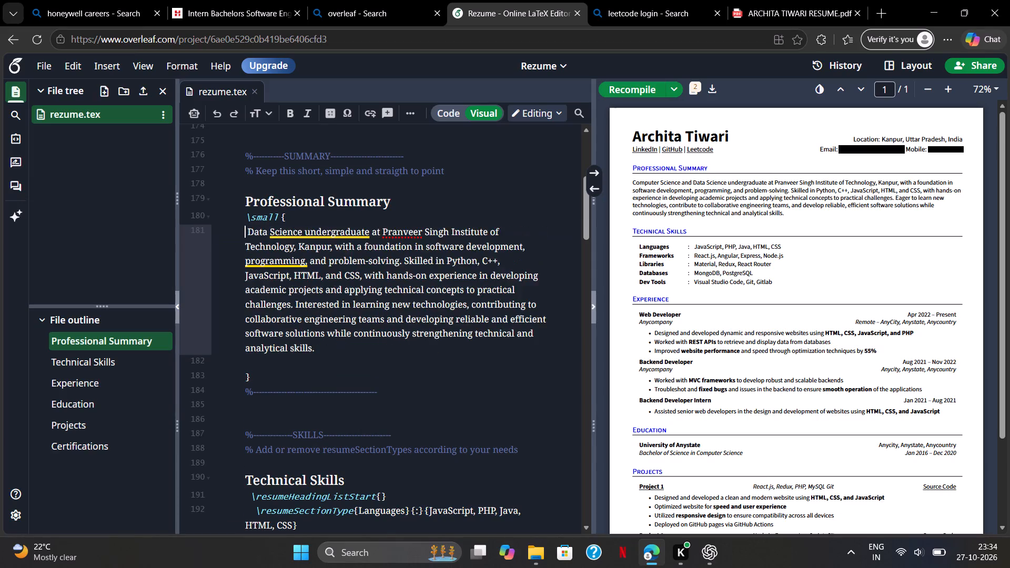
pyautogui.press('Right')
pyautogui.press('BackSpace')
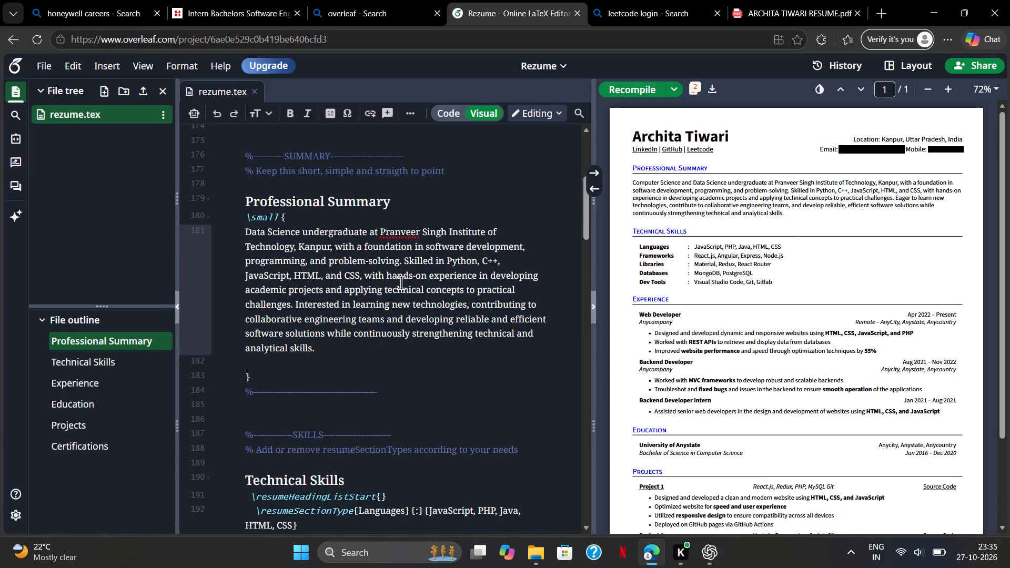
# Look through the template's Technical Skills, Experience, Education and Projects sections in rezume.tex and return to the Professional Summary.
pyautogui.click(447, 263)
pyautogui.scroll(-1, 447, 263)
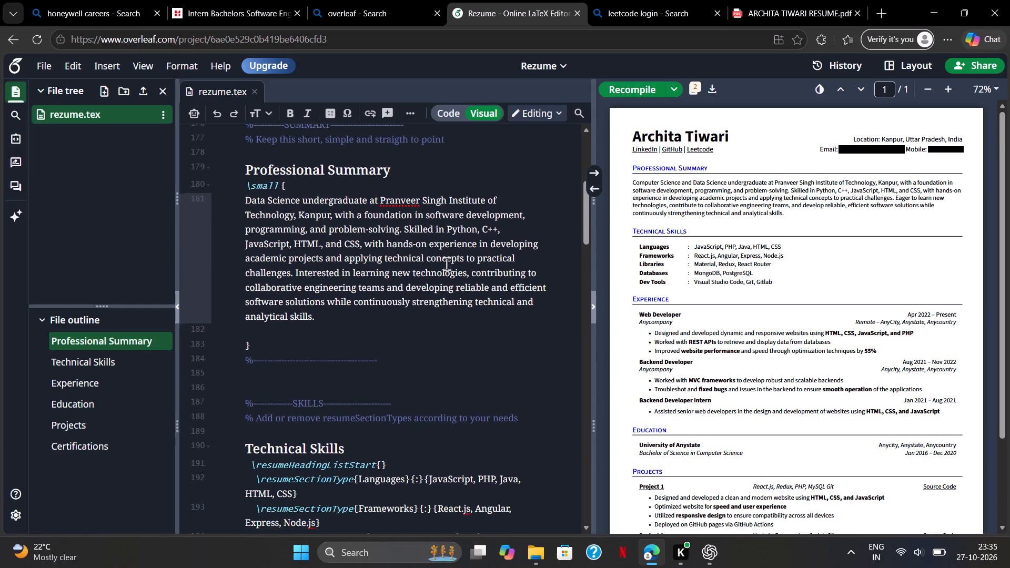
pyautogui.scroll(-2, 447, 263)
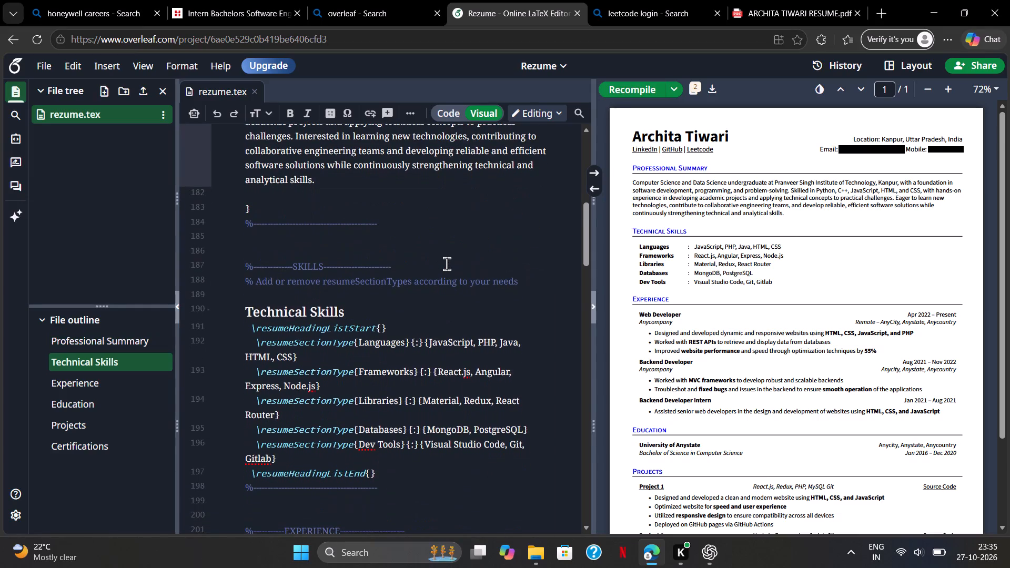
pyautogui.scroll(-2, 447, 263)
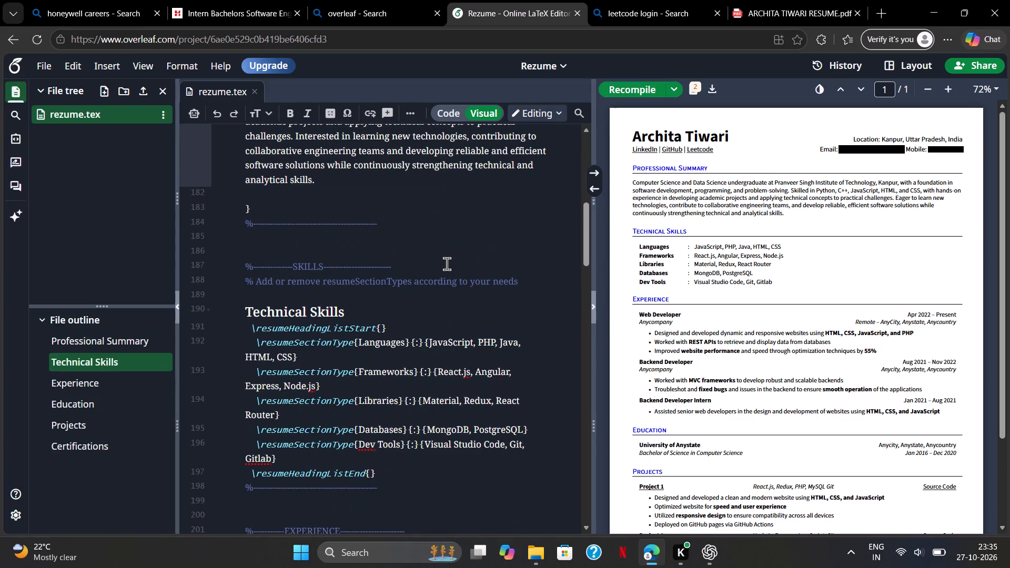
pyautogui.scroll(-3, 447, 263)
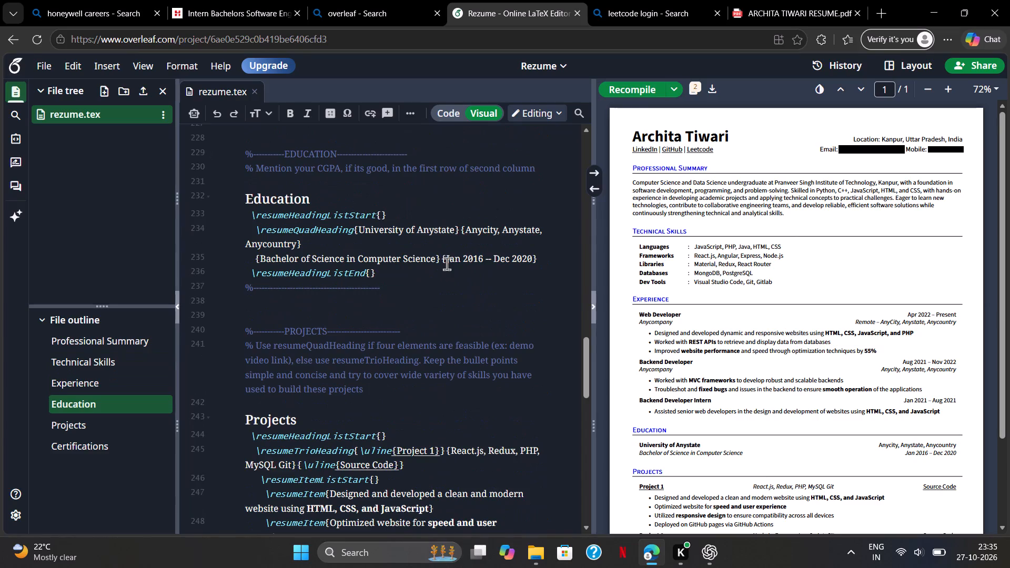
pyautogui.scroll(5, 449, 250)
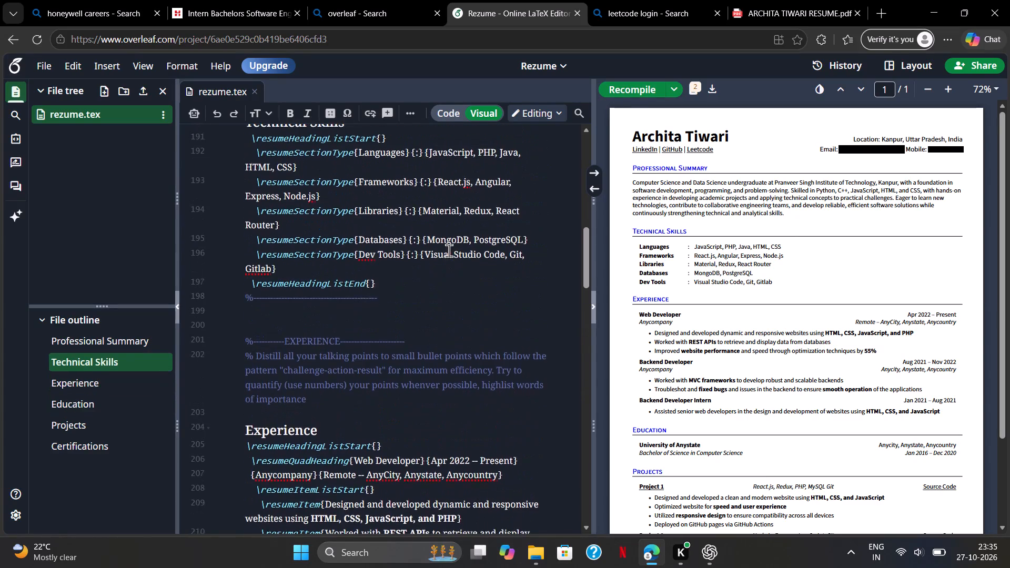
pyautogui.scroll(2, 449, 250)
pyautogui.click(109, 343)
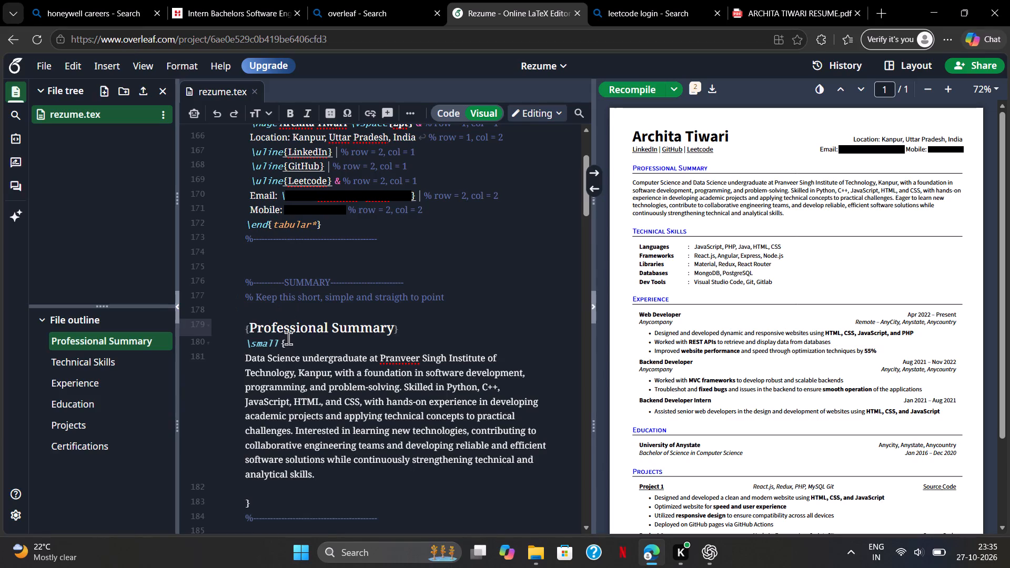
pyautogui.scroll(-4, 288, 338)
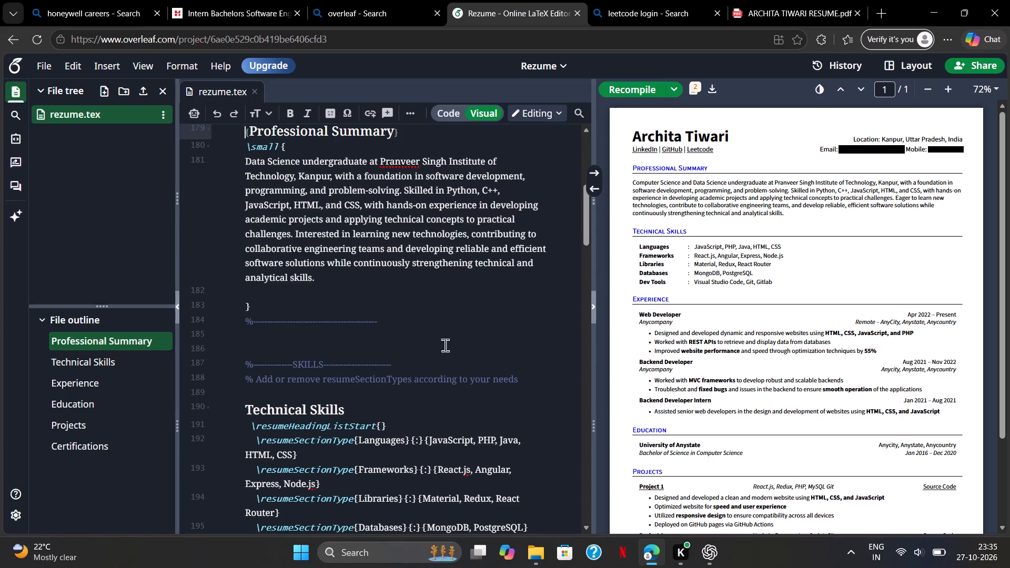
pyautogui.scroll(-6, 405, 404)
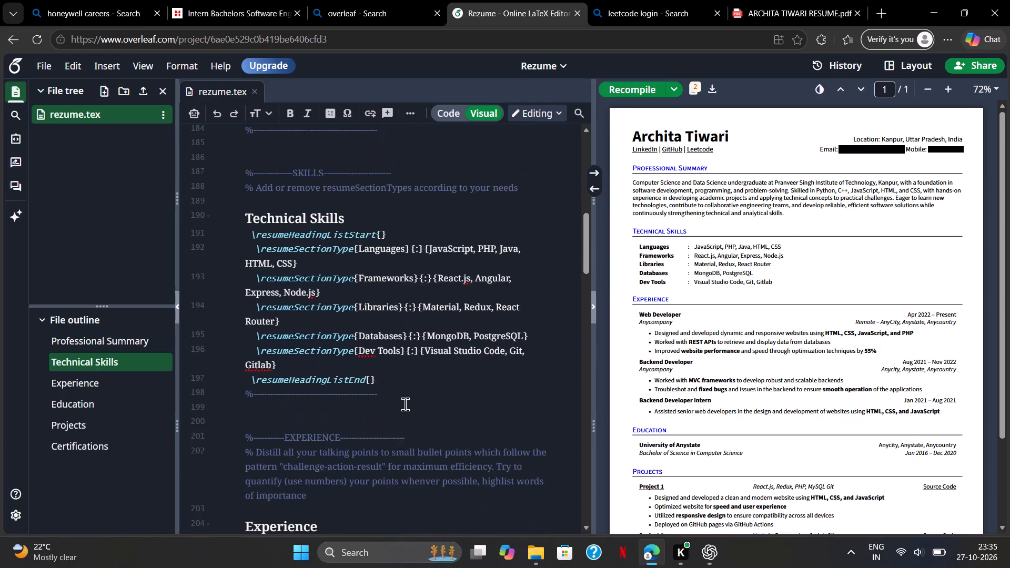
pyautogui.scroll(-3, 405, 404)
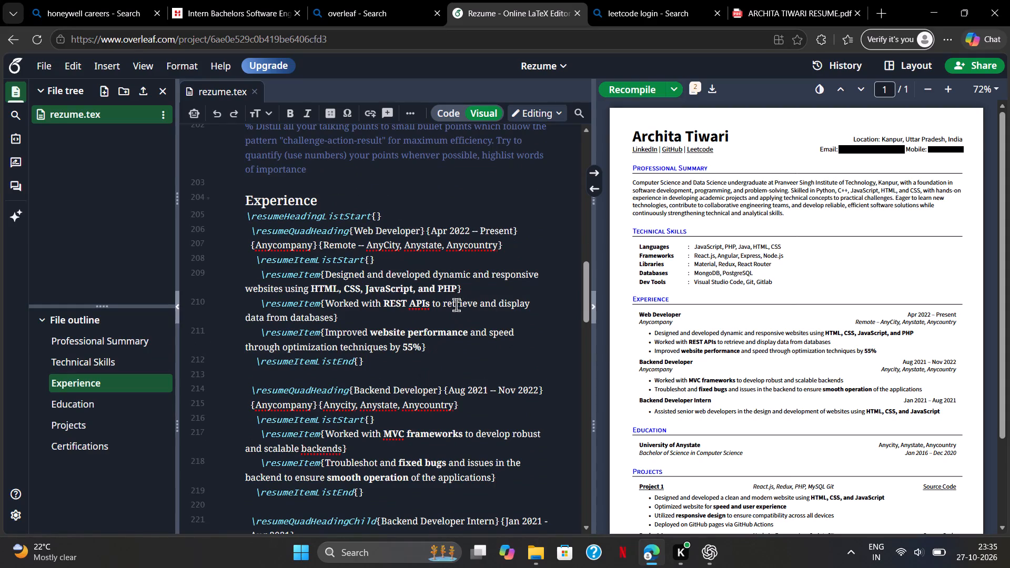
pyautogui.click(328, 273)
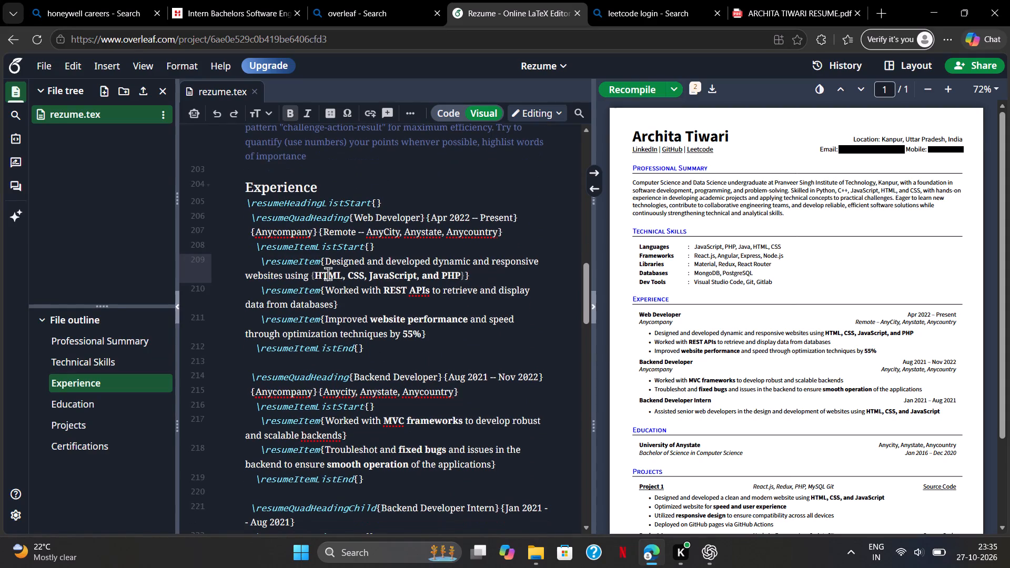
pyautogui.scroll(1, 356, 292)
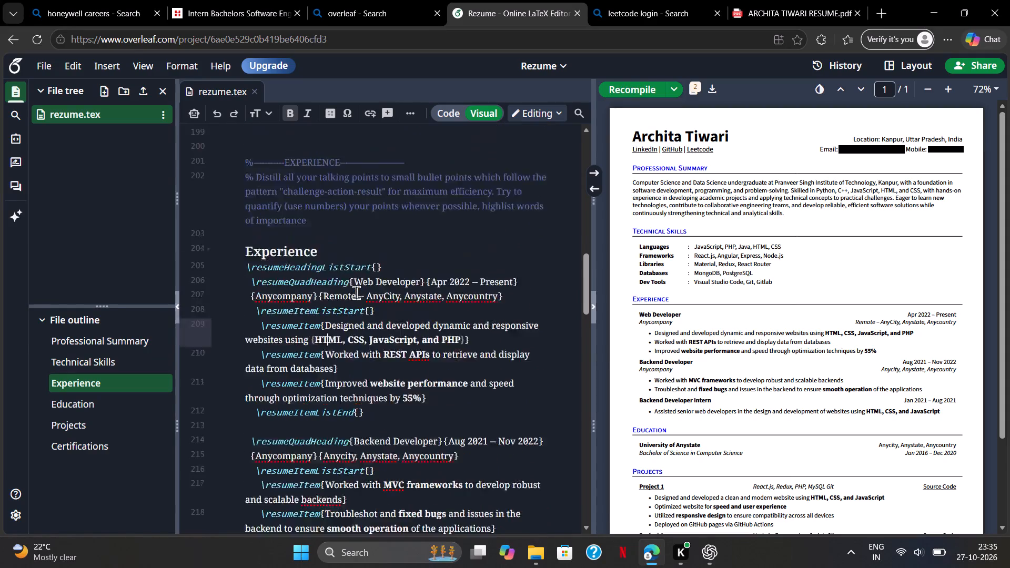
pyautogui.scroll(7, 356, 292)
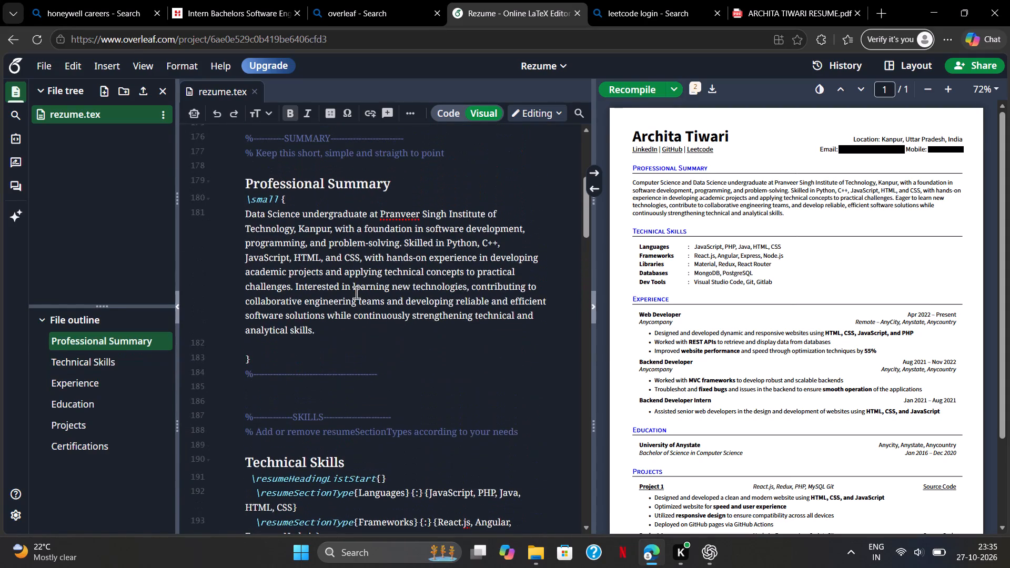
# Enclose "Python" and "C++" in separate pairs of curly braces in the Professional Summary's skills sentence.
pyautogui.click(448, 244)
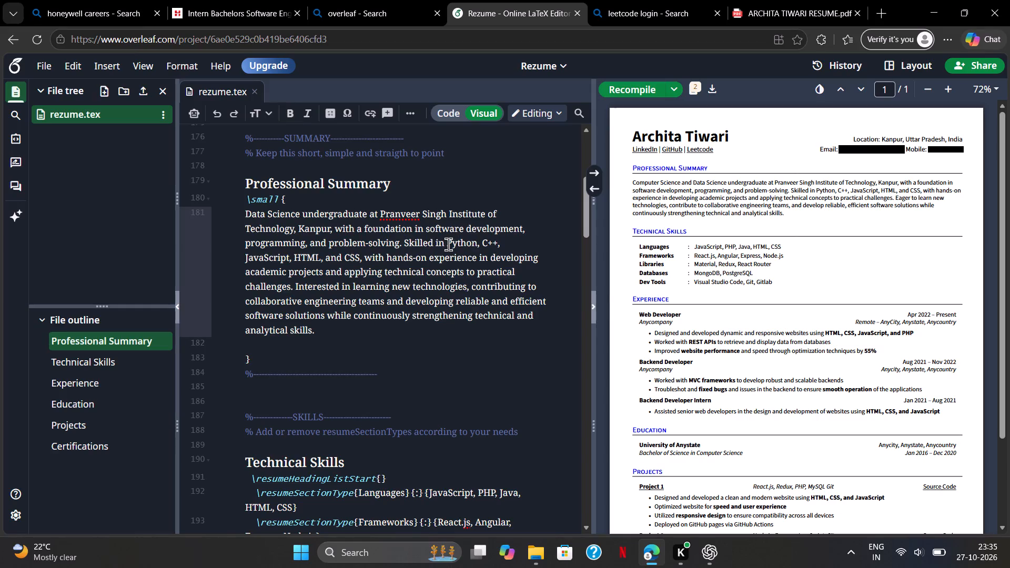
pyautogui.hotkey('shift', '{')
pyautogui.press('Right')
pyautogui.press('Right')
pyautogui.press('Right')
pyautogui.press('Right')
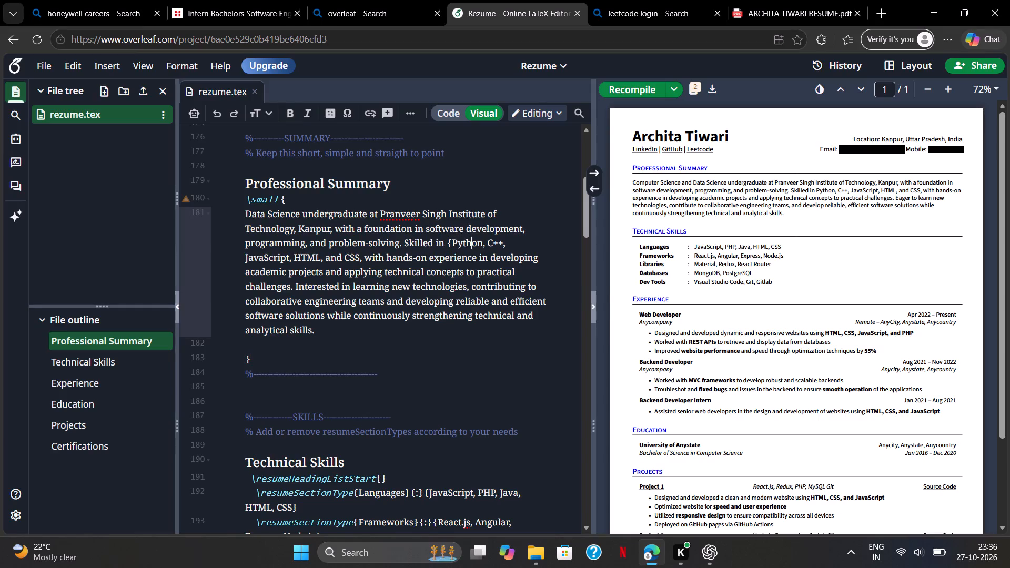
pyautogui.press('Right')
pyautogui.press('Right')
pyautogui.hotkey('shift', '}')
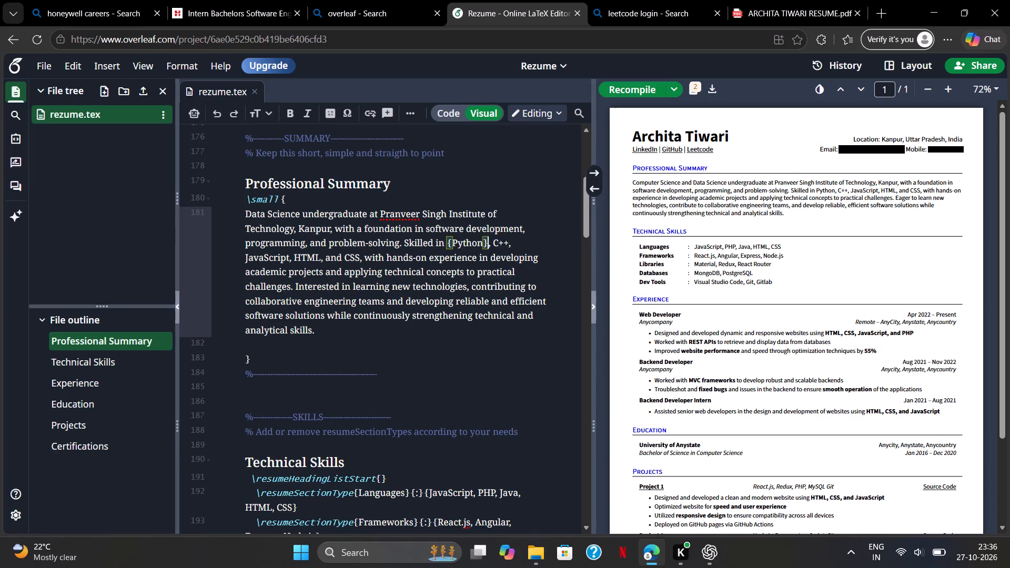
pyautogui.press('Right')
pyautogui.press('Right')
pyautogui.write('{0')
pyautogui.press('BackSpace')
pyautogui.press('Right')
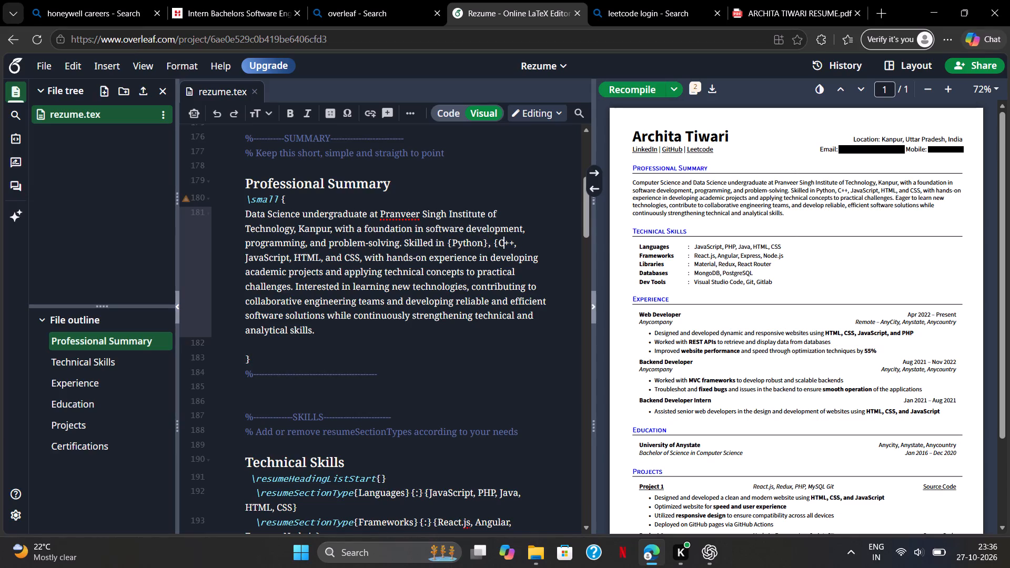
pyautogui.press('Right')
pyautogui.press('Right')
pyautogui.hotkey('shift', '}')
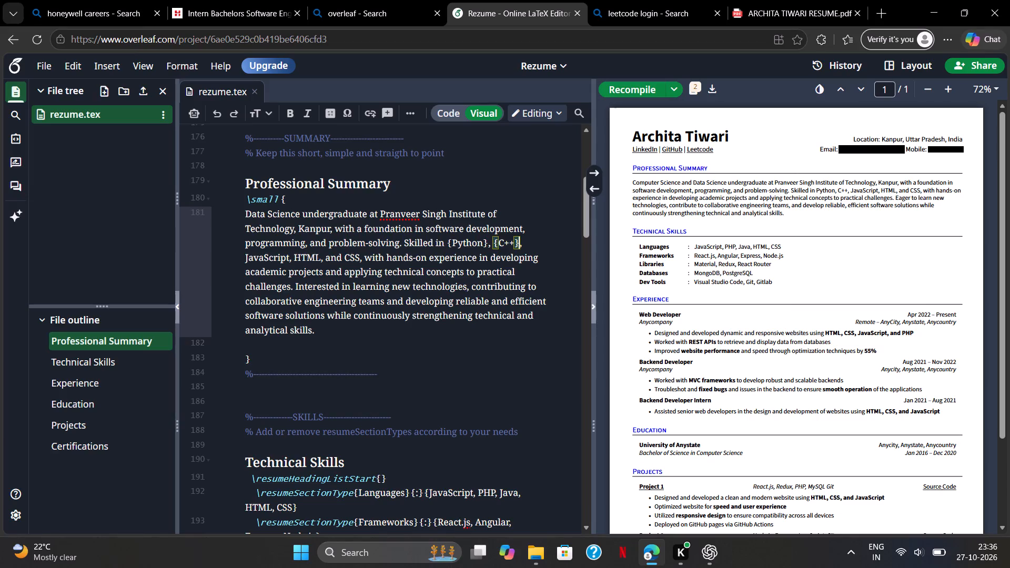
pyautogui.click(394, 280)
pyautogui.click(295, 372)
pyautogui.click(285, 360)
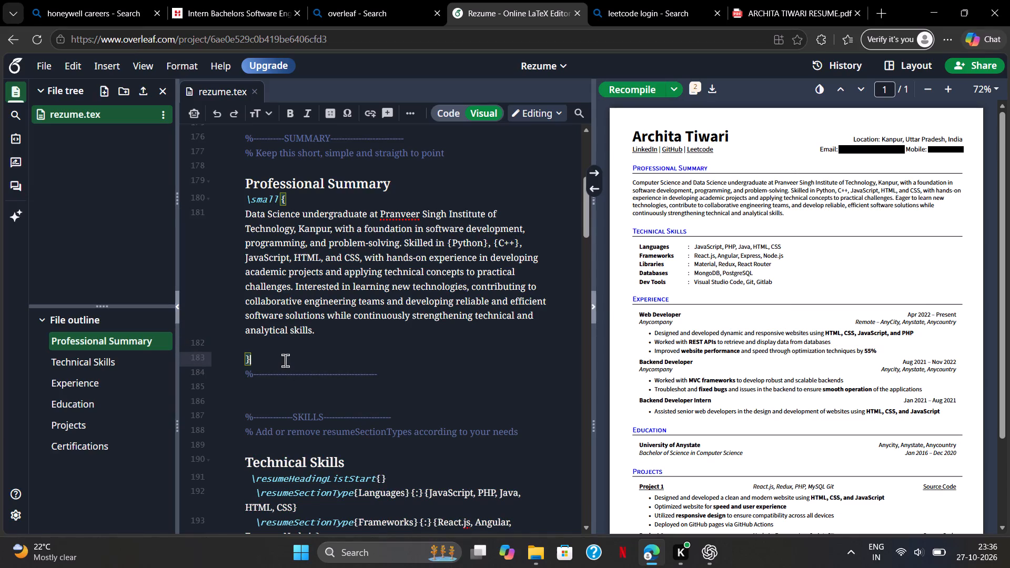
# Enclose "JavaScript" in curly braces in the summary's skills sentence.
pyautogui.click(317, 282)
pyautogui.click(244, 257)
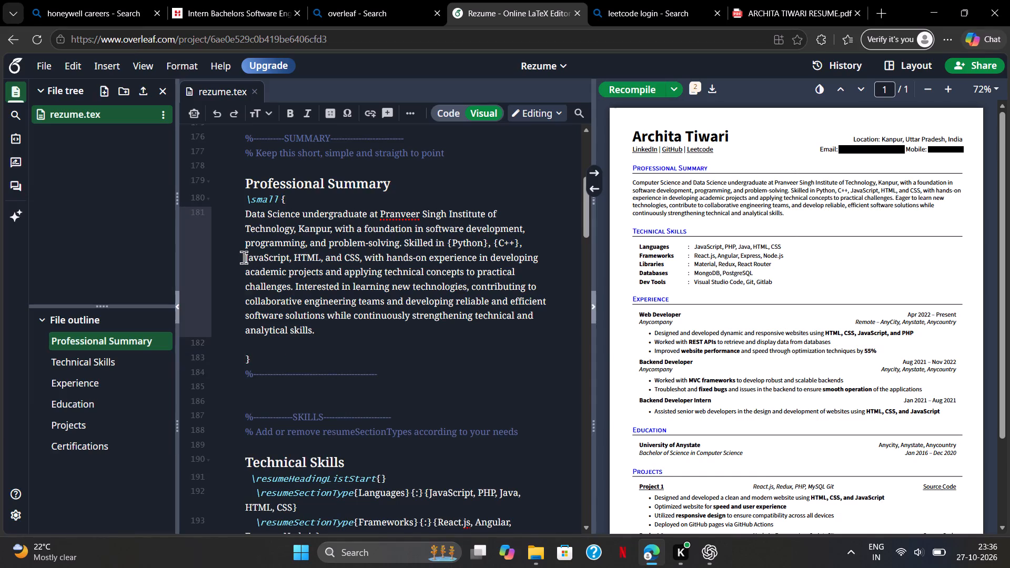
pyautogui.hotkey('shift', '{')
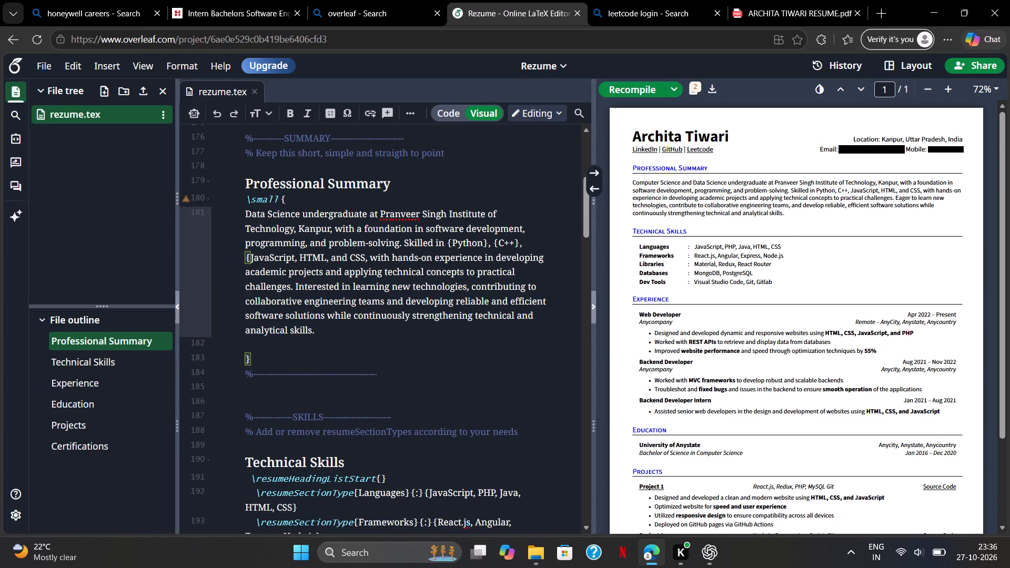
pyautogui.press('Right')
pyautogui.press('Right')
pyautogui.press('Right')
pyautogui.press('Right')
pyautogui.press('Right')
pyautogui.press('Right')
pyautogui.press('Right')
pyautogui.press('Right')
pyautogui.press('Right')
pyautogui.press('Right')
pyautogui.hotkey('shift', '}')
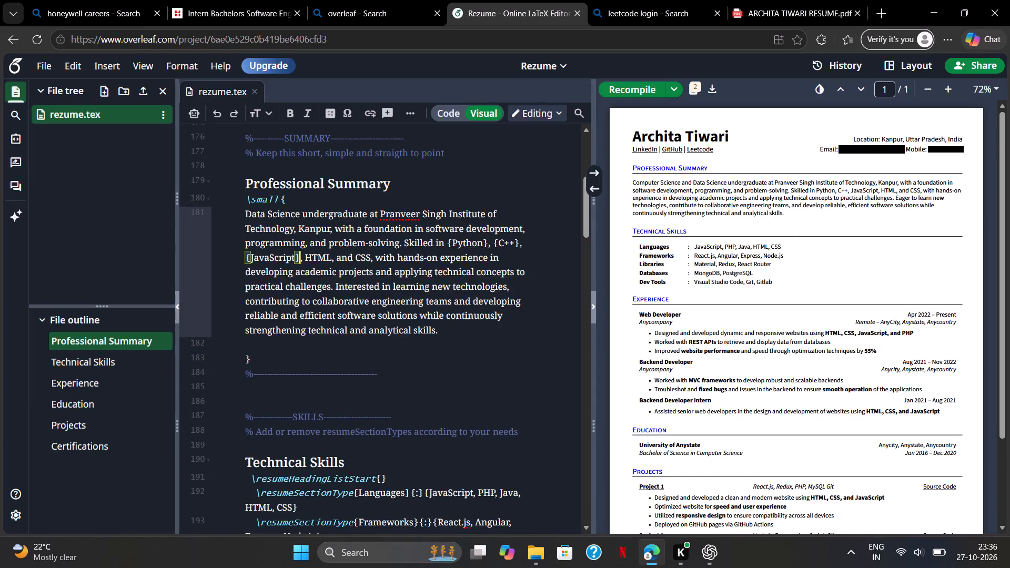
# Enclose "HTML" in curly braces in the summary's skills sentence.
pyautogui.click(330, 256)
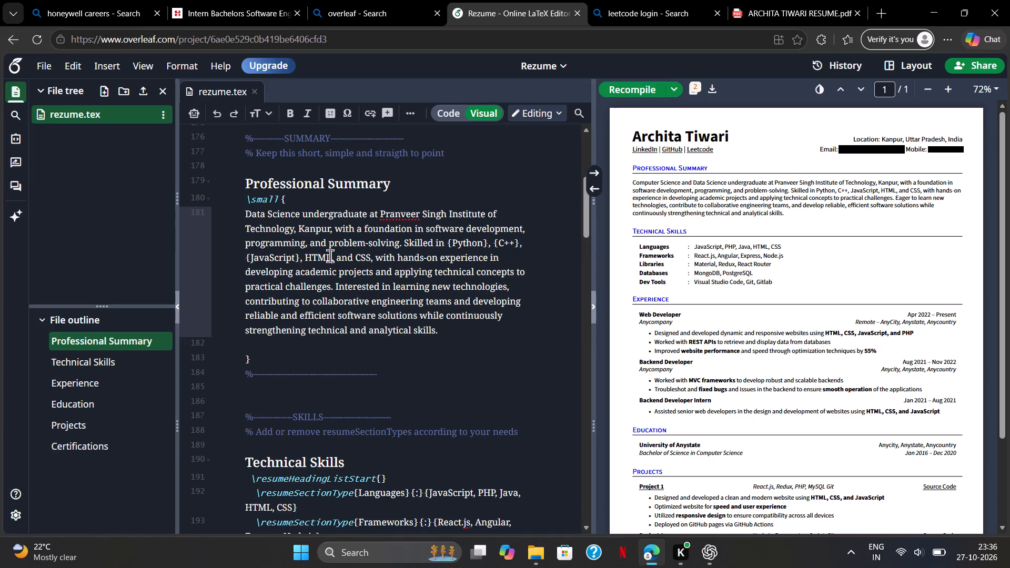
pyautogui.hotkey('shift', '}')
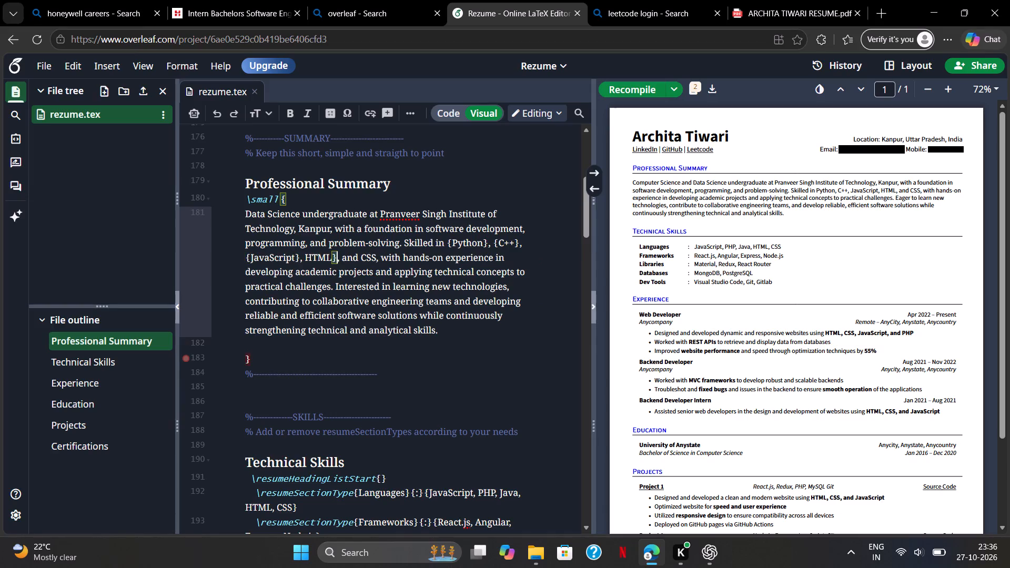
pyautogui.press('Left')
pyautogui.press('Left')
pyautogui.press('Left')
pyautogui.press('Left')
pyautogui.press('Left')
pyautogui.hotkey('shift', '{')
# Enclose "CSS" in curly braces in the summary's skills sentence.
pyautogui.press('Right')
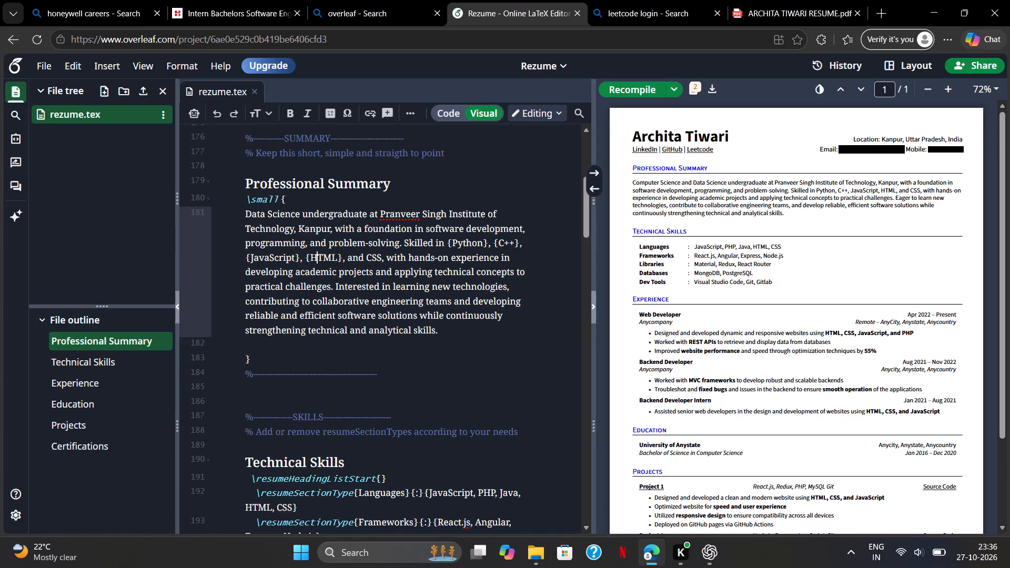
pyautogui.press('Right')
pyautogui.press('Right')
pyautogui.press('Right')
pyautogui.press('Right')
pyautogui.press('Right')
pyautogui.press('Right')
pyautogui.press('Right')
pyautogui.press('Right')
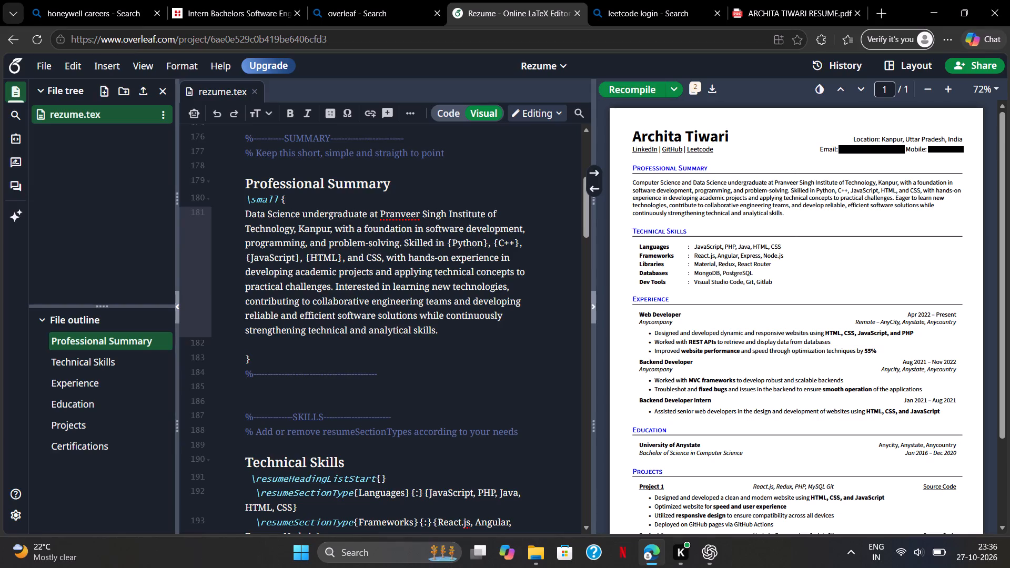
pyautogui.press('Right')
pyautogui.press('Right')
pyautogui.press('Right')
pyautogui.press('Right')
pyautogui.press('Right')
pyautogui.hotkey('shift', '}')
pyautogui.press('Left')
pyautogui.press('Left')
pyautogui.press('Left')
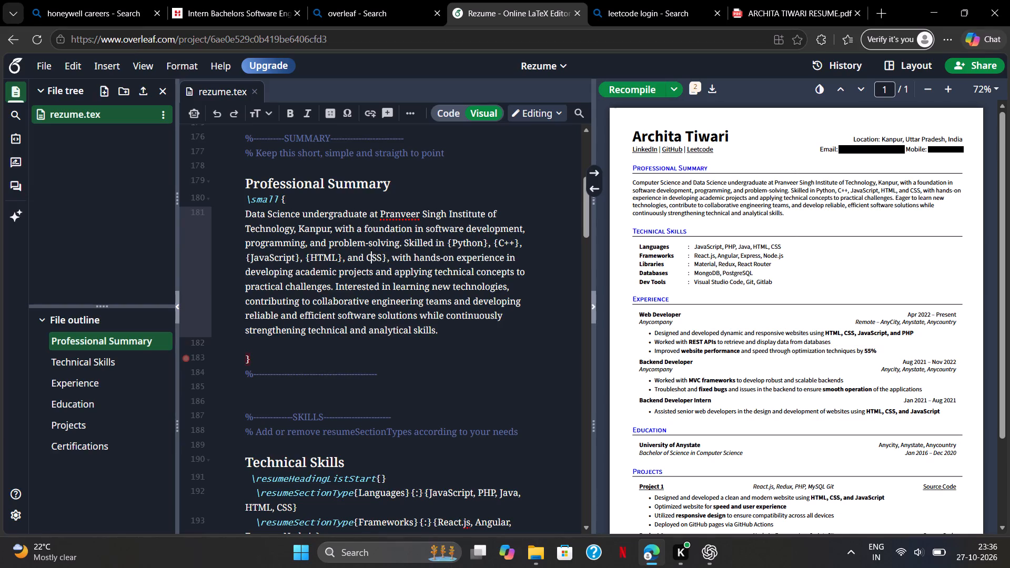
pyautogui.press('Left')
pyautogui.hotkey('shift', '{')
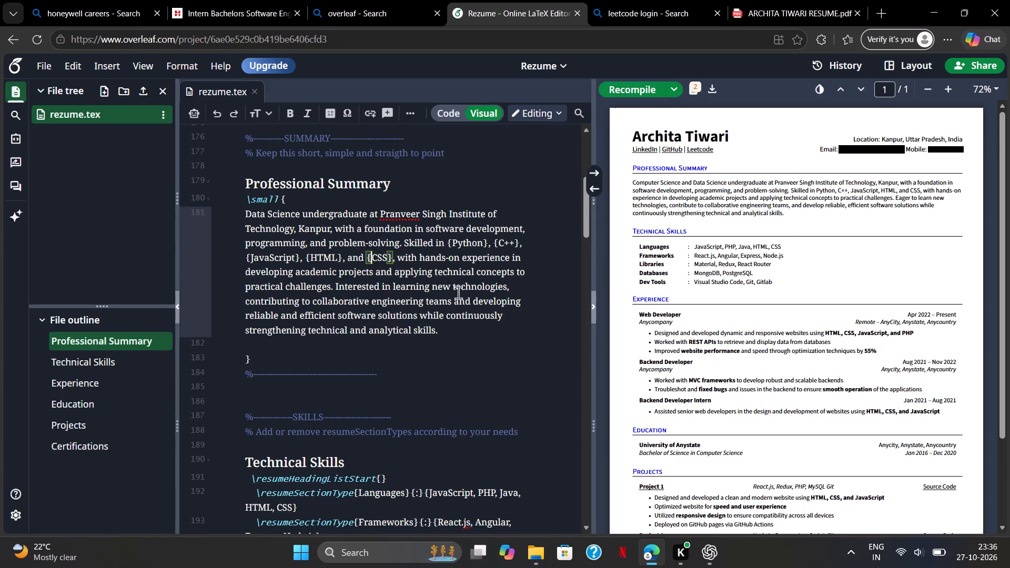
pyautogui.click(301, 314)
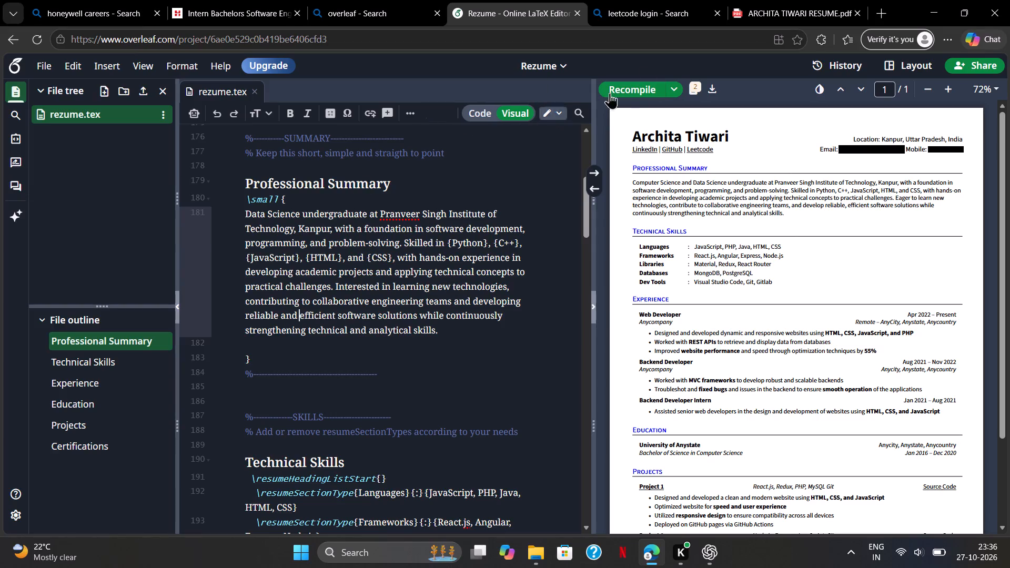
# Recompile the résumé to refresh the PDF preview with the edited summary.
pyautogui.click(629, 92)
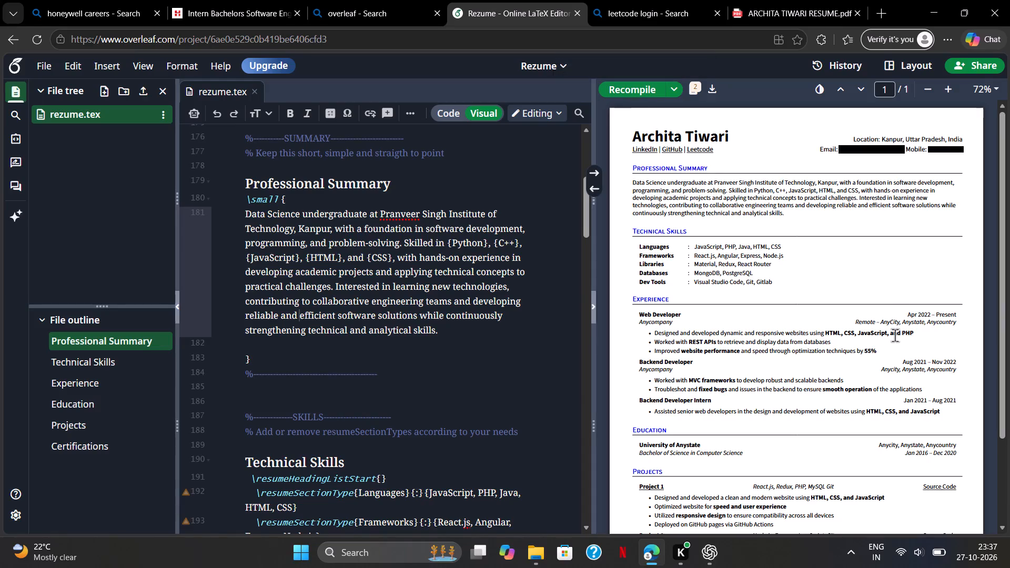
pyautogui.click(845, 331)
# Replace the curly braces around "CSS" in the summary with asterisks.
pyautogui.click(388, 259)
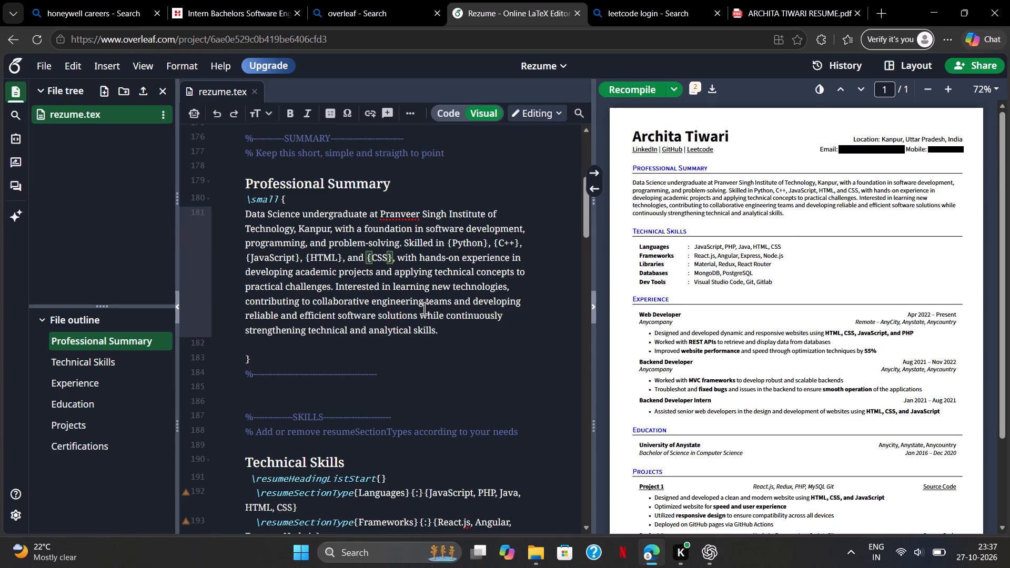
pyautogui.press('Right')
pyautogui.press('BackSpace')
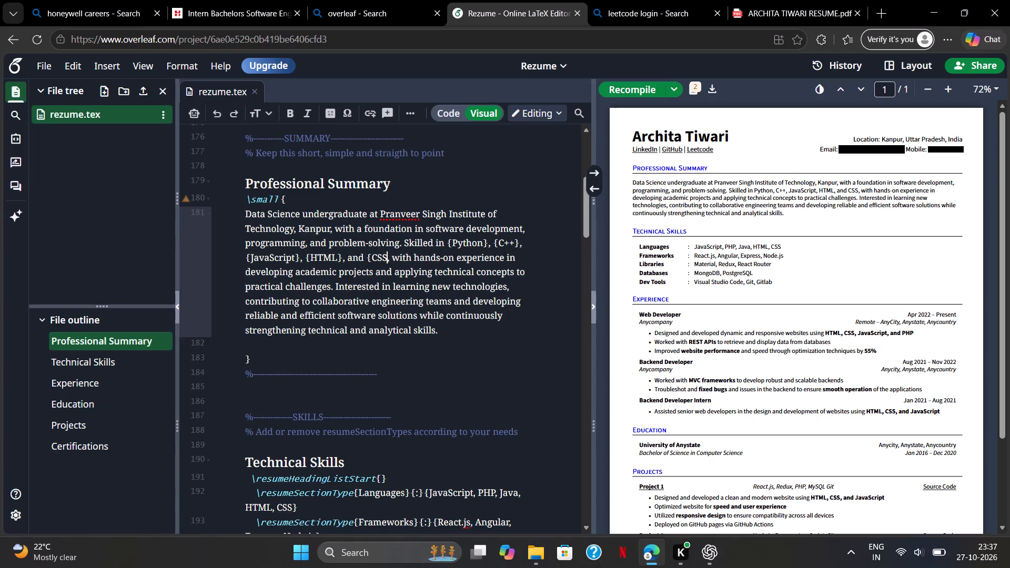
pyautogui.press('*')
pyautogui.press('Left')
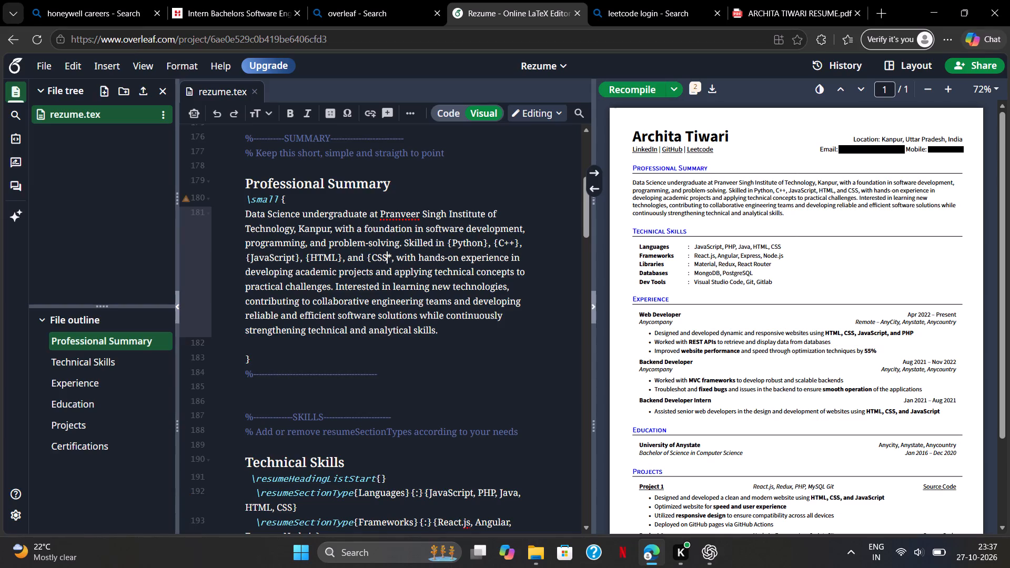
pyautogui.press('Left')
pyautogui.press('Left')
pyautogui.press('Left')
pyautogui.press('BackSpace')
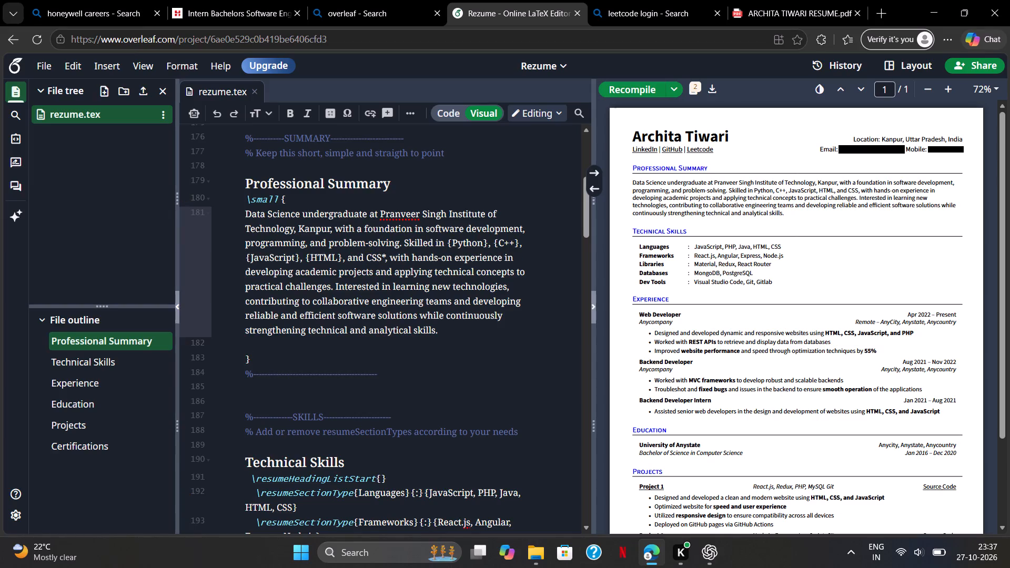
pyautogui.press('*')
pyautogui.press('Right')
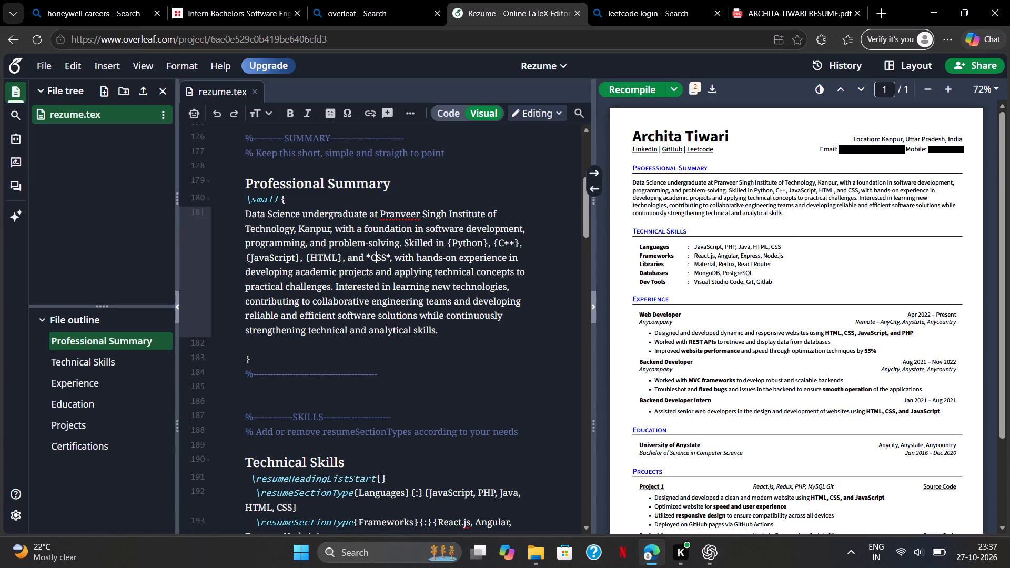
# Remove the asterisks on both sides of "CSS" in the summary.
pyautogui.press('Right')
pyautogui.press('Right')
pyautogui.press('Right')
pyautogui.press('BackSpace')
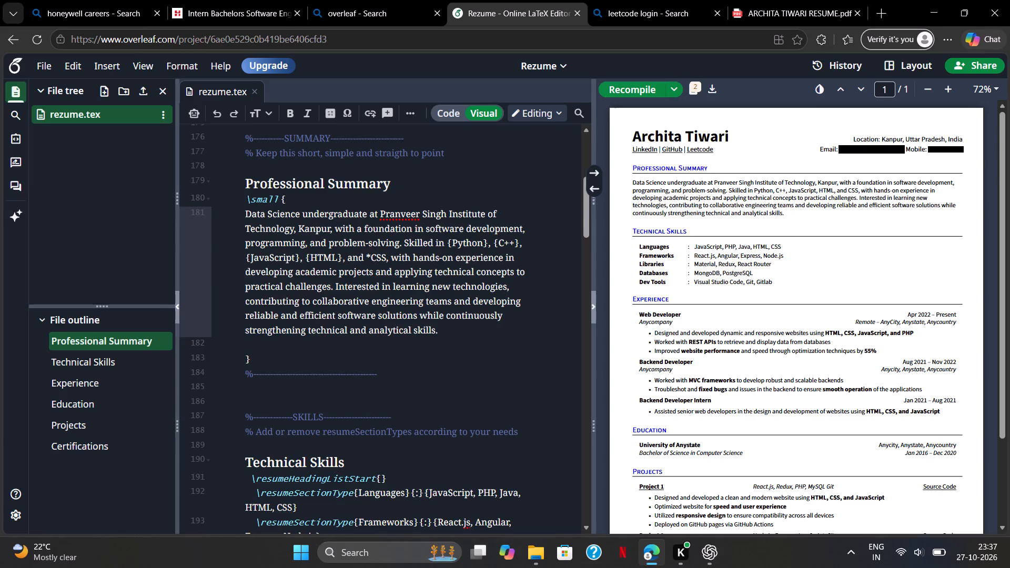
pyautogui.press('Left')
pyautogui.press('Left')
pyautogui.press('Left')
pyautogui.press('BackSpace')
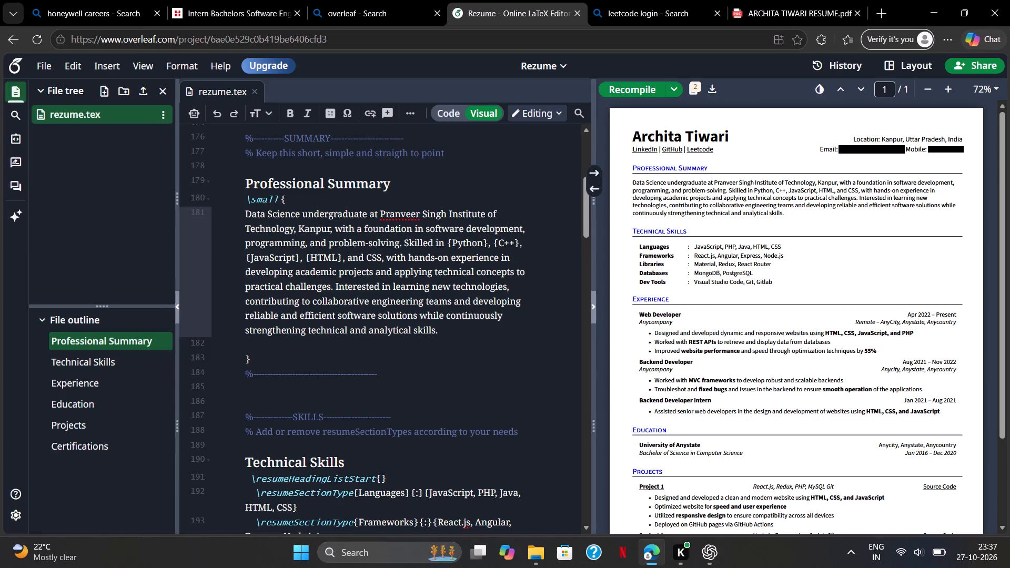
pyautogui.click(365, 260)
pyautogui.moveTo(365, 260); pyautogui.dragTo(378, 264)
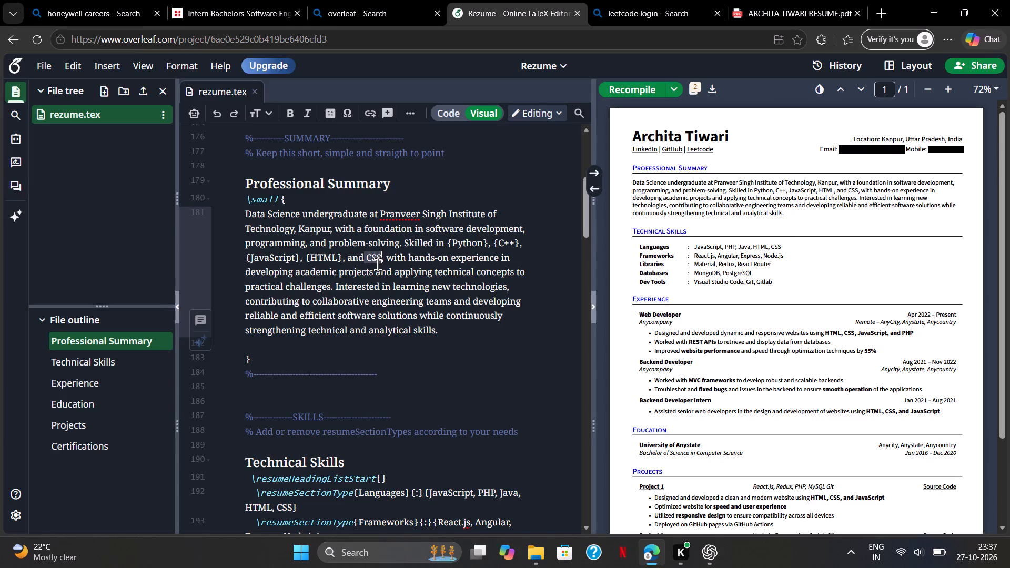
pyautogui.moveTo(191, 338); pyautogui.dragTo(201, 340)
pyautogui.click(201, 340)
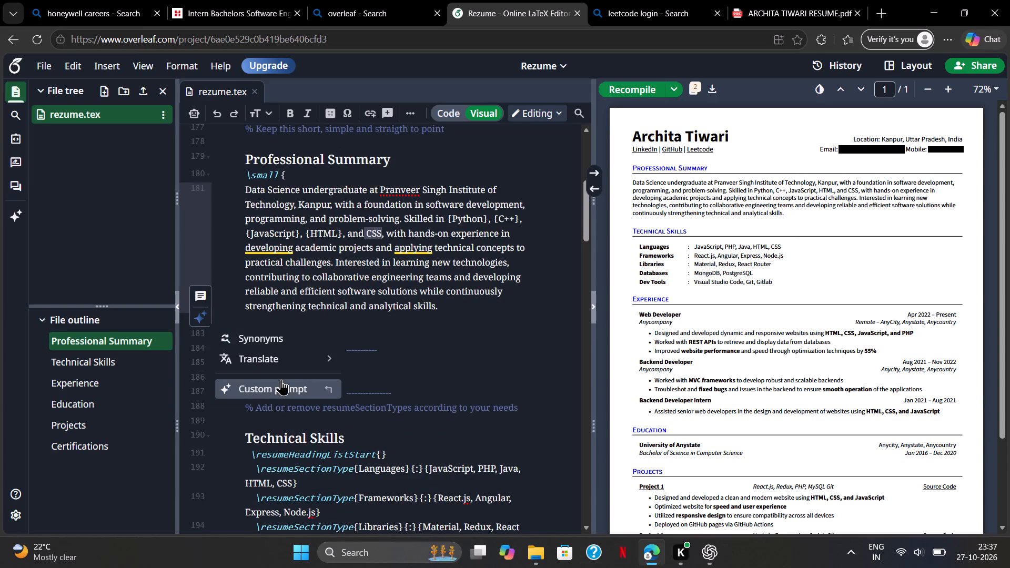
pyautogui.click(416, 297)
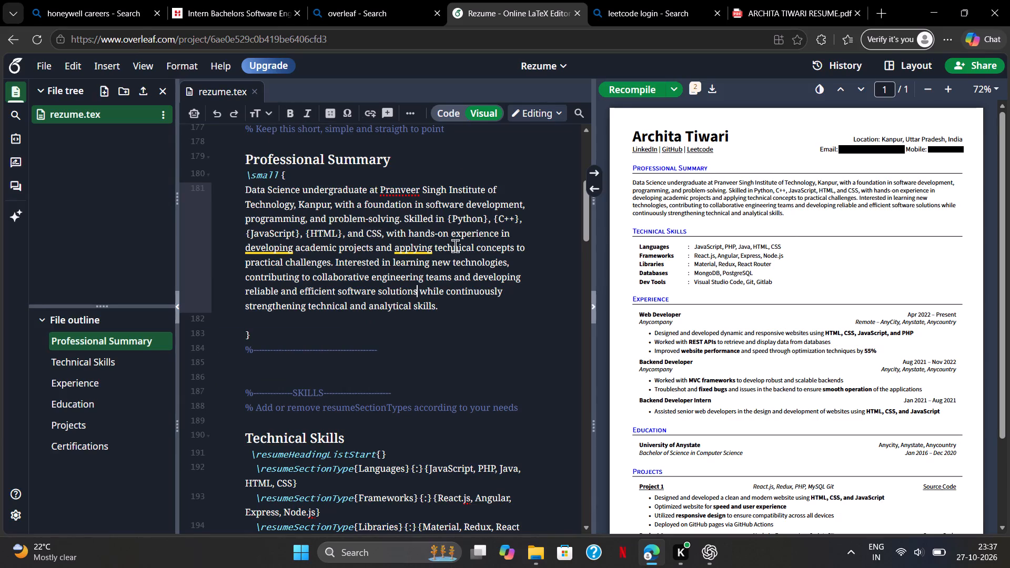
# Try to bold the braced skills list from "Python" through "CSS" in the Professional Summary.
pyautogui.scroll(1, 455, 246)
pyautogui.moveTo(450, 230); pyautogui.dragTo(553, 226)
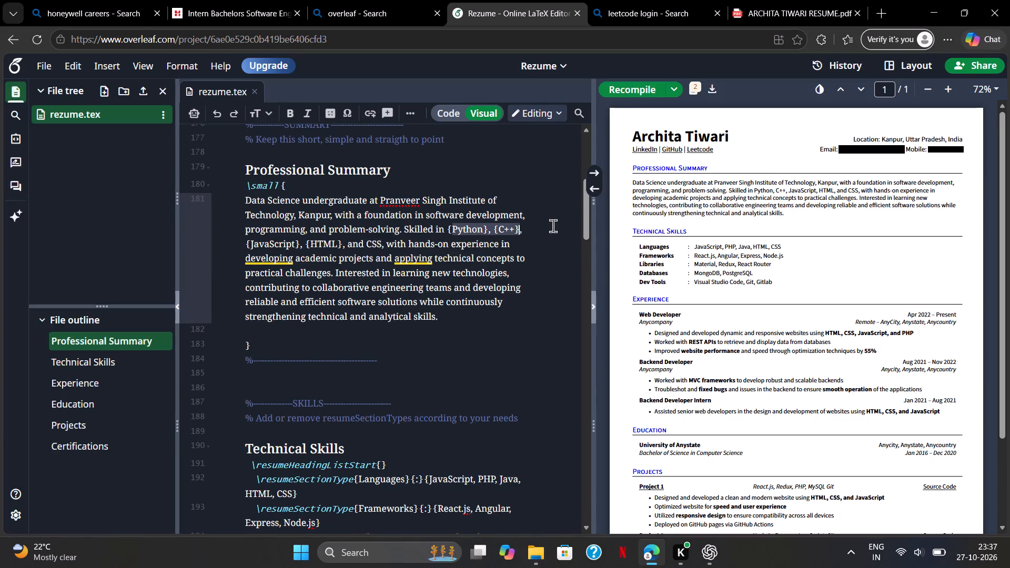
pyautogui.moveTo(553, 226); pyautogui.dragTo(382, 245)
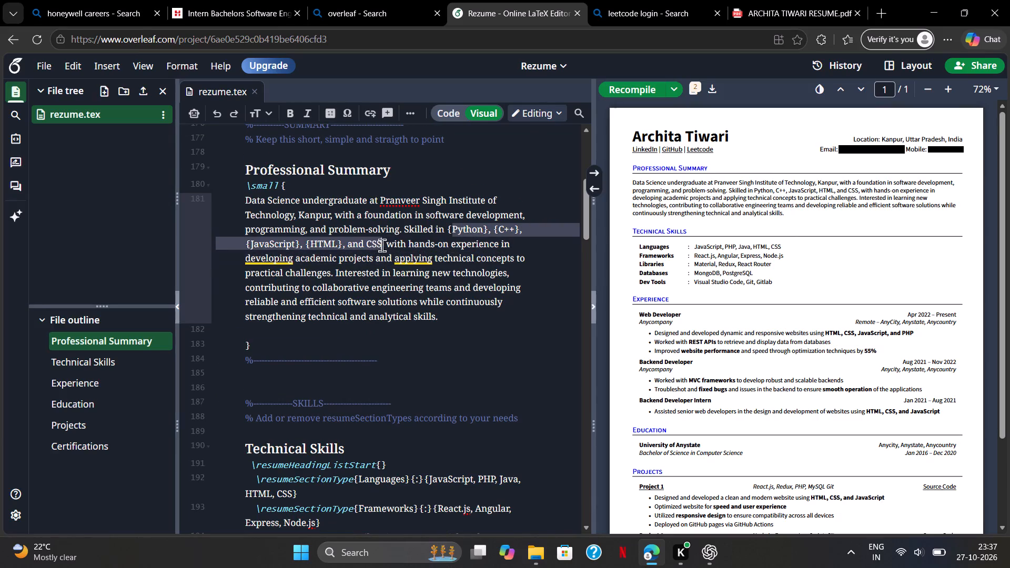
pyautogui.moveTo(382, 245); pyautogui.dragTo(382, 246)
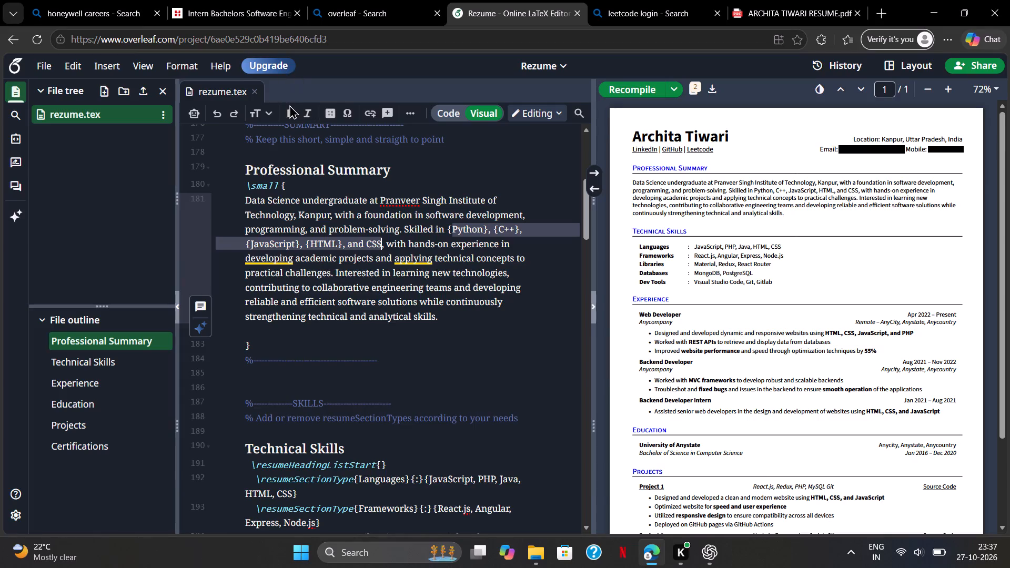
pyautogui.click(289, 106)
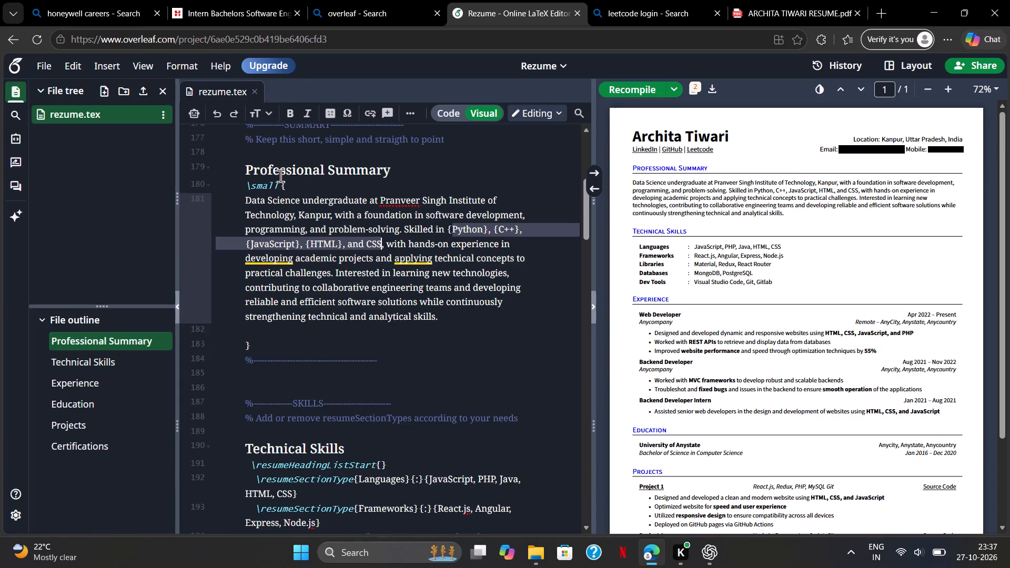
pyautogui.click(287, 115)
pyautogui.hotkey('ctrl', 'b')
# Remove the curly braces around "C++" in the summary's skills sentence.
pyautogui.click(508, 231)
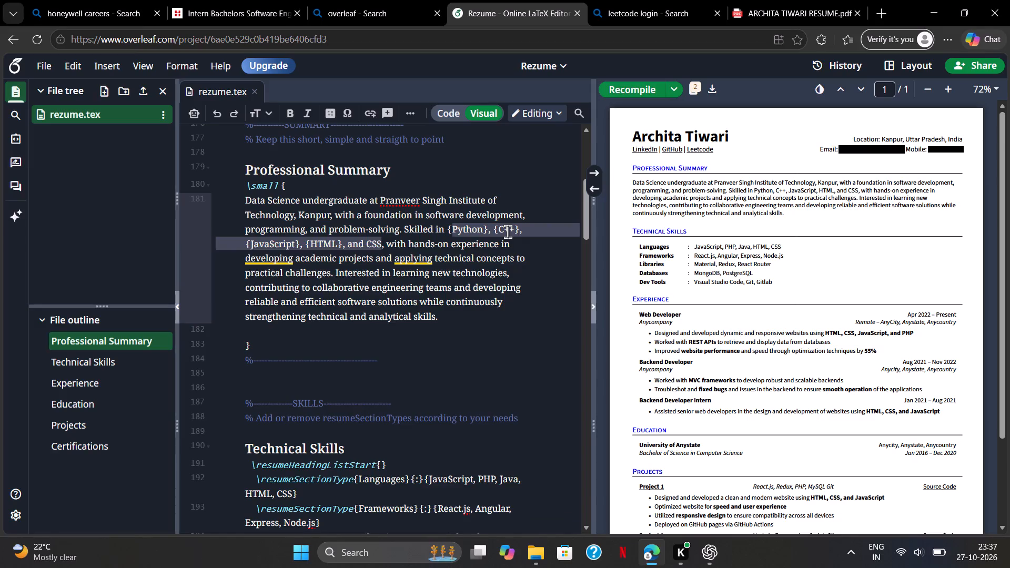
pyautogui.click(518, 234)
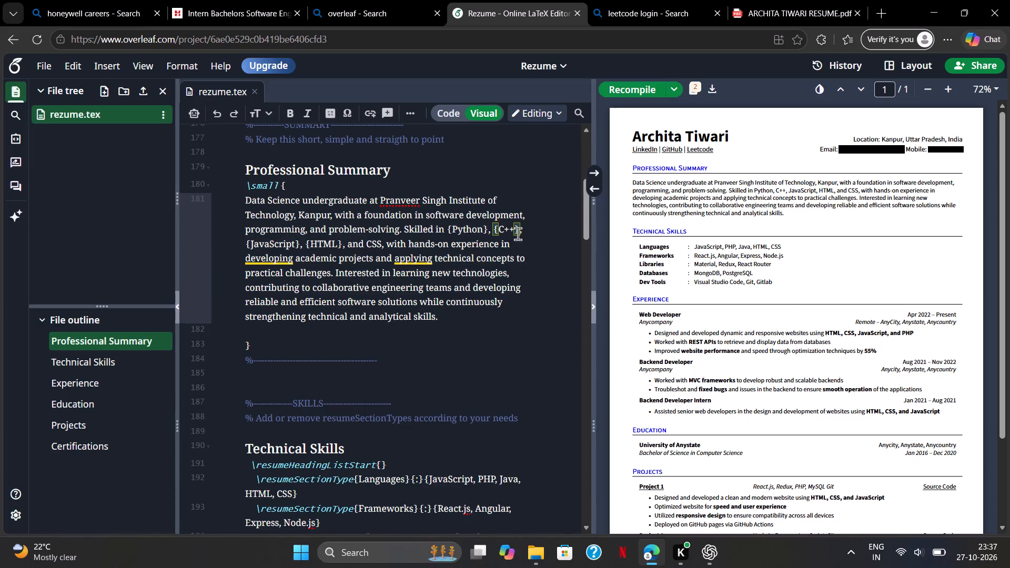
pyautogui.press('BackSpace')
pyautogui.press('Left')
pyautogui.press('Left')
pyautogui.press('Left')
pyautogui.press('BackSpace')
# Remove the curly braces around "HTML" in the summary's skills sentence.
pyautogui.press('Down')
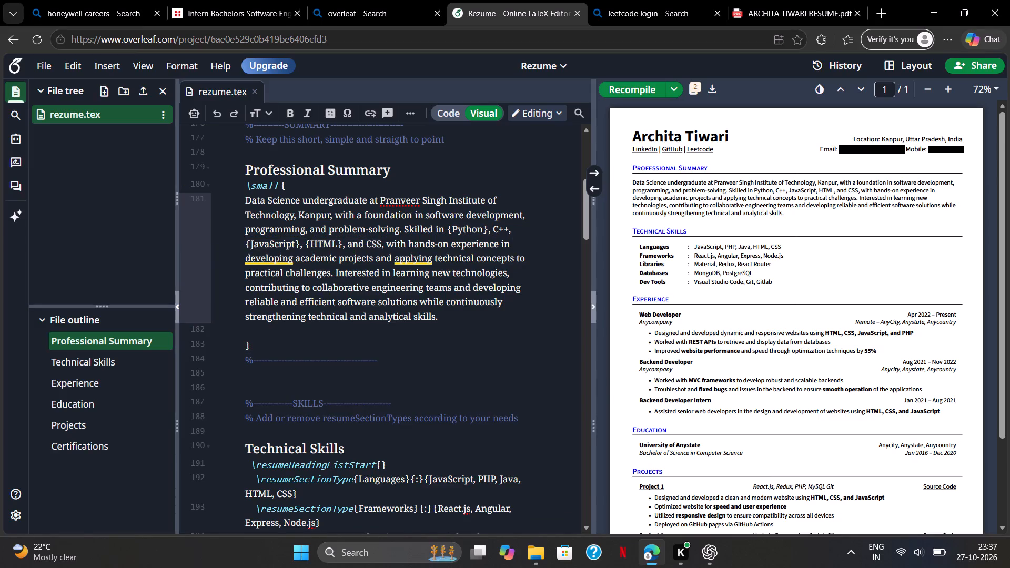
pyautogui.press('Left')
pyautogui.press('Left')
pyautogui.press('Left')
pyautogui.press('Left')
pyautogui.press('Left')
pyautogui.press('Left')
pyautogui.press('Left')
pyautogui.press('Left')
pyautogui.press('Left')
pyautogui.press('Left')
pyautogui.press('Left')
pyautogui.press('Left')
pyautogui.press('Left')
pyautogui.press('Left')
pyautogui.press('Left')
pyautogui.press('Left')
pyautogui.press('Left')
pyautogui.press('Left')
pyautogui.press('Left')
pyautogui.press('Left')
pyautogui.press('Left')
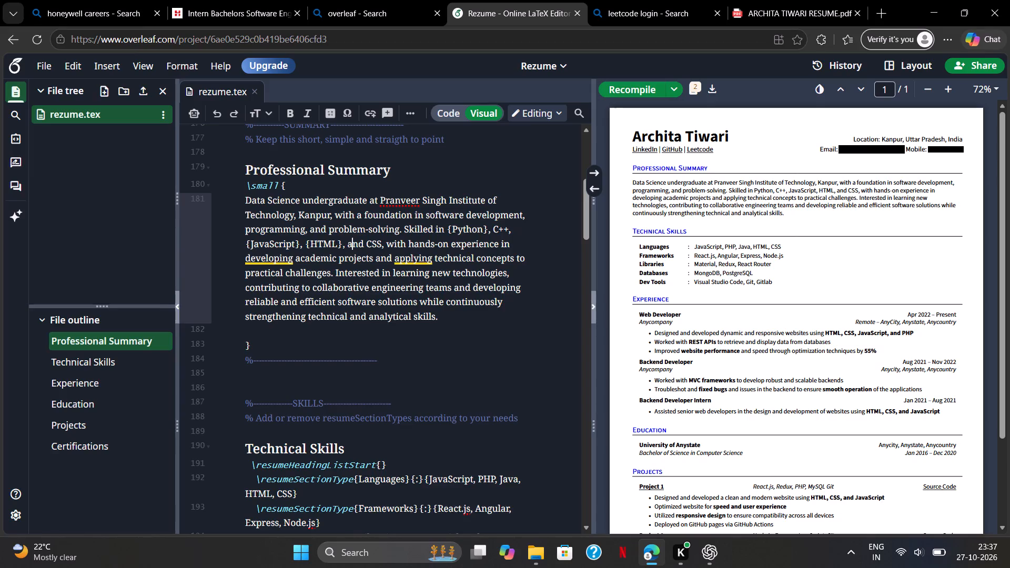
pyautogui.press('Left')
pyautogui.press('Left')
pyautogui.press('Left')
pyautogui.press('BackSpace')
pyautogui.press('Left')
pyautogui.press('Left')
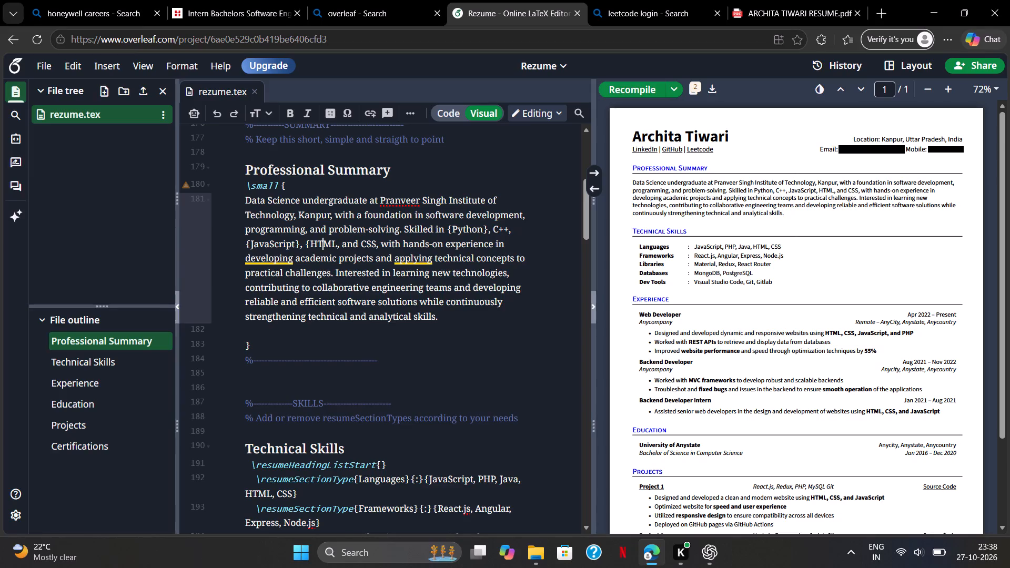
pyautogui.press('Left')
pyautogui.press('Left')
pyautogui.press('BackSpace')
# Remove the curly braces around "JavaScript" in the summary's skills sentence.
pyautogui.press('Left')
pyautogui.press('Left')
pyautogui.press('BackSpace')
pyautogui.press('Left')
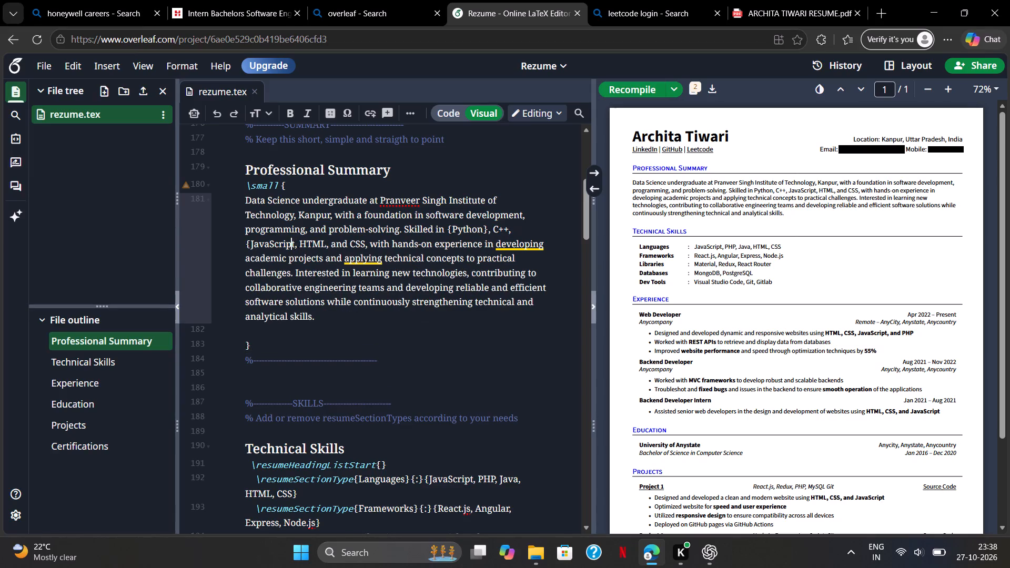
pyautogui.press('Left')
pyautogui.press('Left')
pyautogui.press('Left')
pyautogui.press('Left')
pyautogui.press('Left')
pyautogui.press('Left')
pyautogui.press('Left')
pyautogui.press('Left')
pyautogui.press('Left')
pyautogui.press('BackSpace')
# Remove the curly braces around "Python" in the summary's skills sentence.
pyautogui.press('Left')
pyautogui.press('Left')
pyautogui.press('Left')
pyautogui.press('Left')
pyautogui.press('Left')
pyautogui.press('Left')
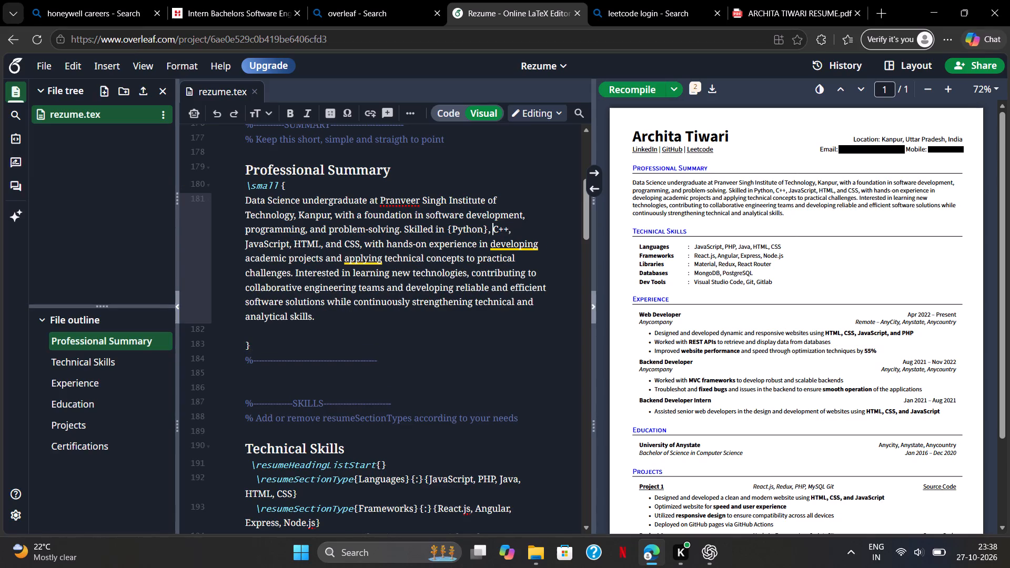
pyautogui.press('Left')
pyautogui.press('BackSpace')
pyautogui.press('Left')
pyautogui.press('Left')
pyautogui.press('Left')
pyautogui.press('Left')
pyautogui.press('Left')
pyautogui.press('Left')
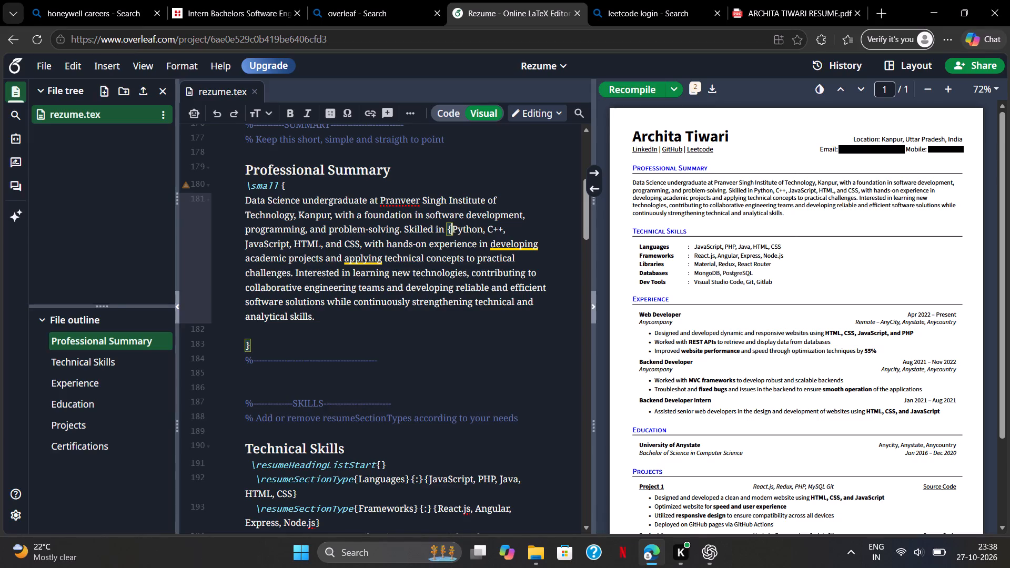
pyautogui.press('BackSpace')
# Make "Python, C++," bold in the summary's skills sentence.
pyautogui.moveTo(449, 229); pyautogui.dragTo(500, 232)
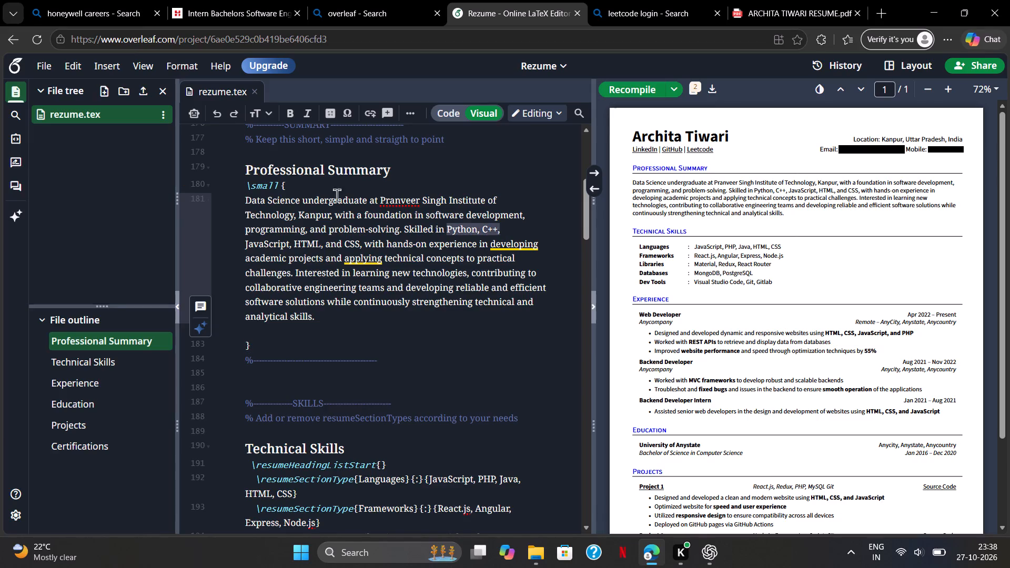
pyautogui.click(291, 108)
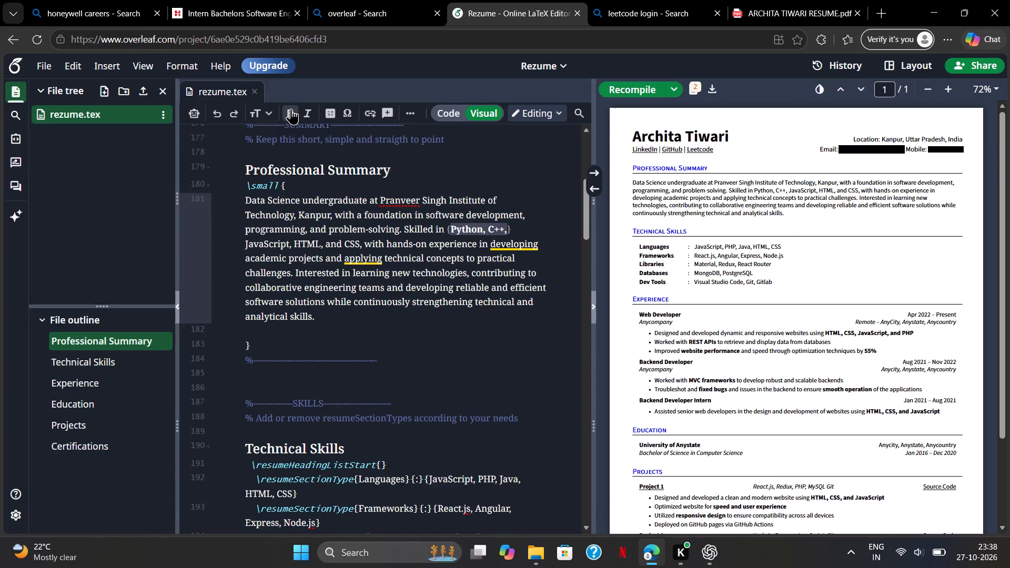
# Make "JavaScript, HTML, and CSS" bold in the summary's skills sentence.
pyautogui.moveTo(243, 242); pyautogui.dragTo(327, 238)
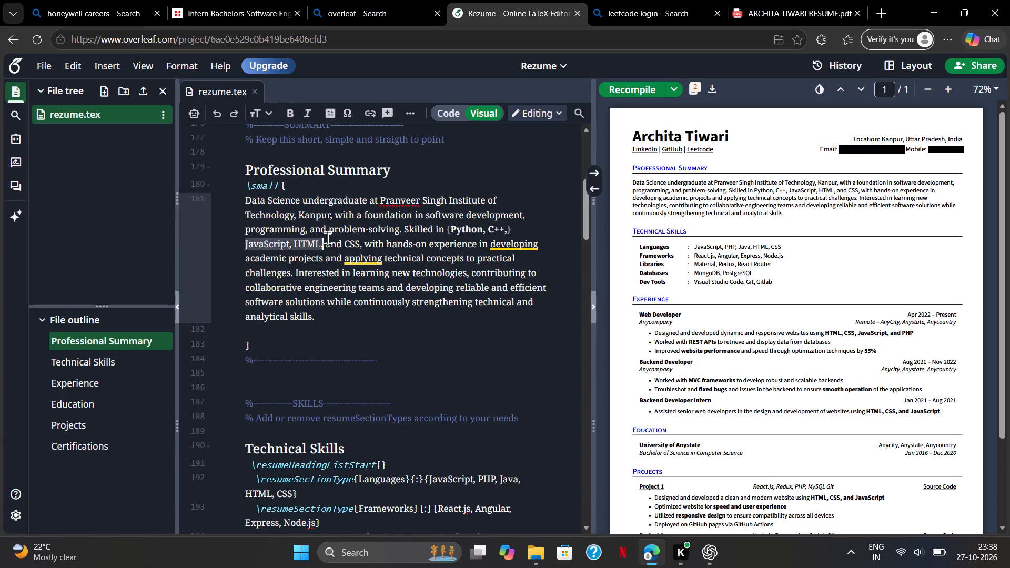
pyautogui.moveTo(327, 238); pyautogui.dragTo(361, 240)
pyautogui.click(361, 240)
pyautogui.moveTo(359, 241); pyautogui.dragTo(243, 242)
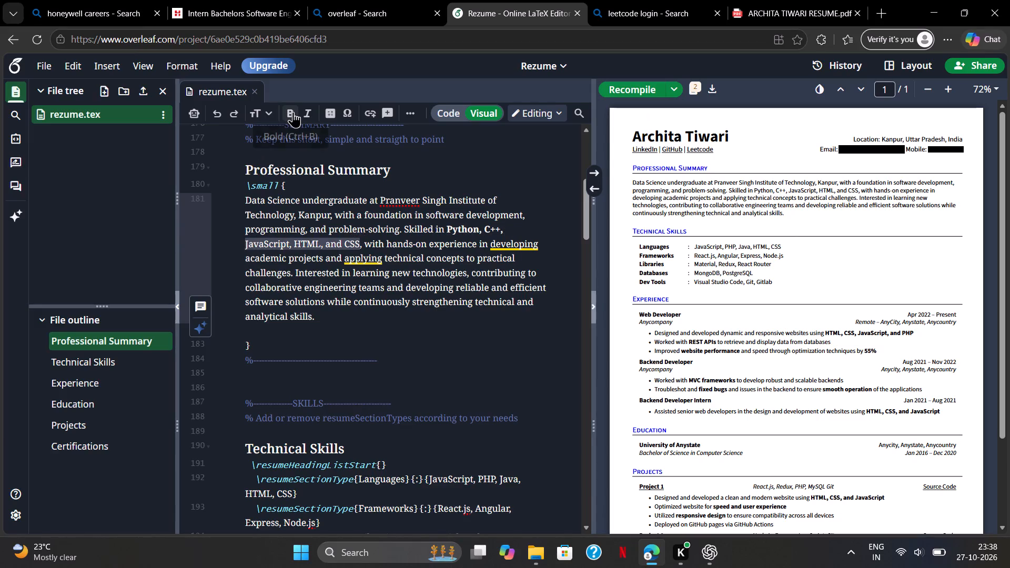
pyautogui.click(293, 111)
# Remove the bold formatting from the word "and" before "CSS" in the summary.
pyautogui.click(348, 245)
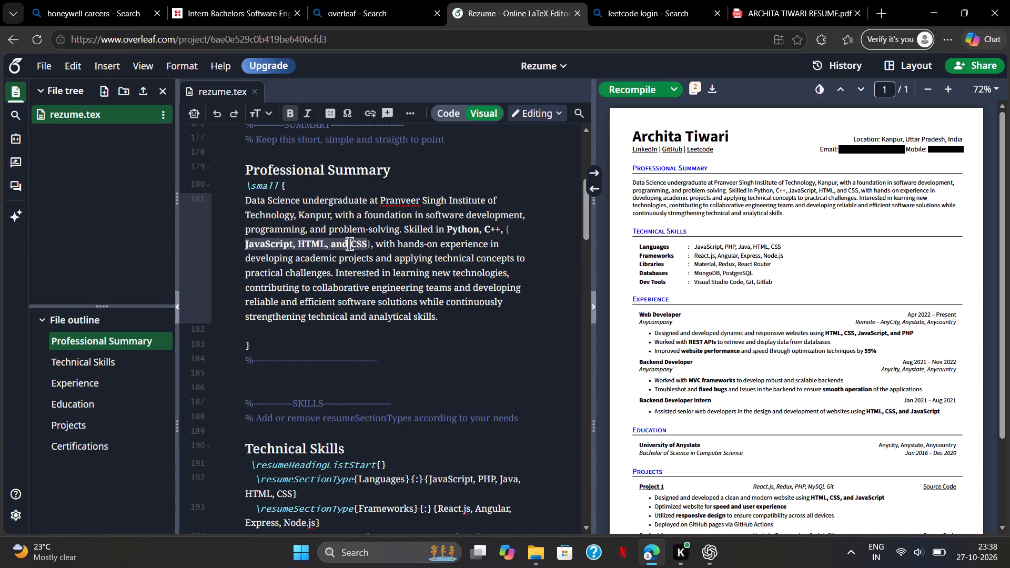
pyautogui.click(349, 244)
pyautogui.moveTo(349, 244); pyautogui.dragTo(338, 242)
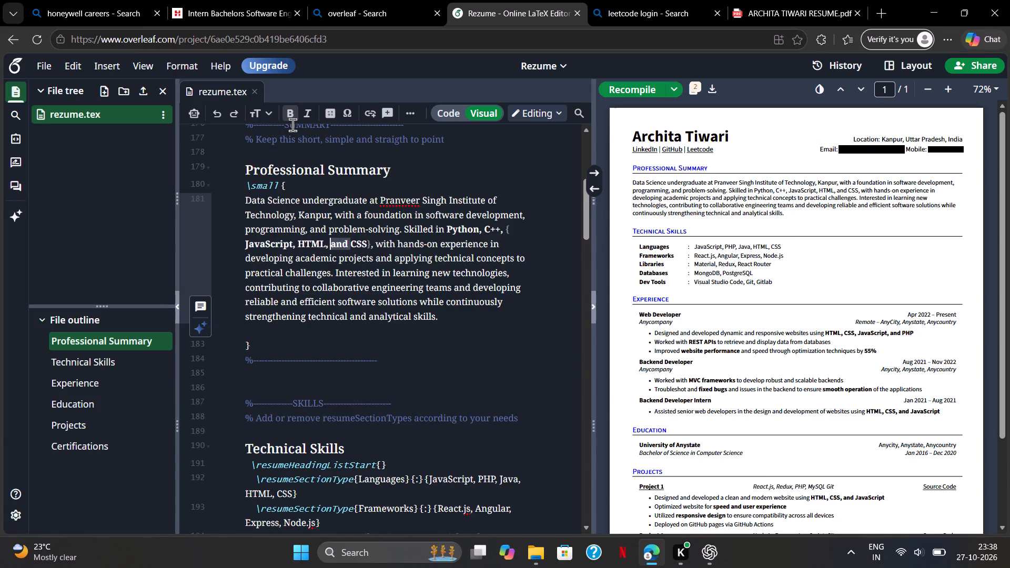
pyautogui.click(286, 113)
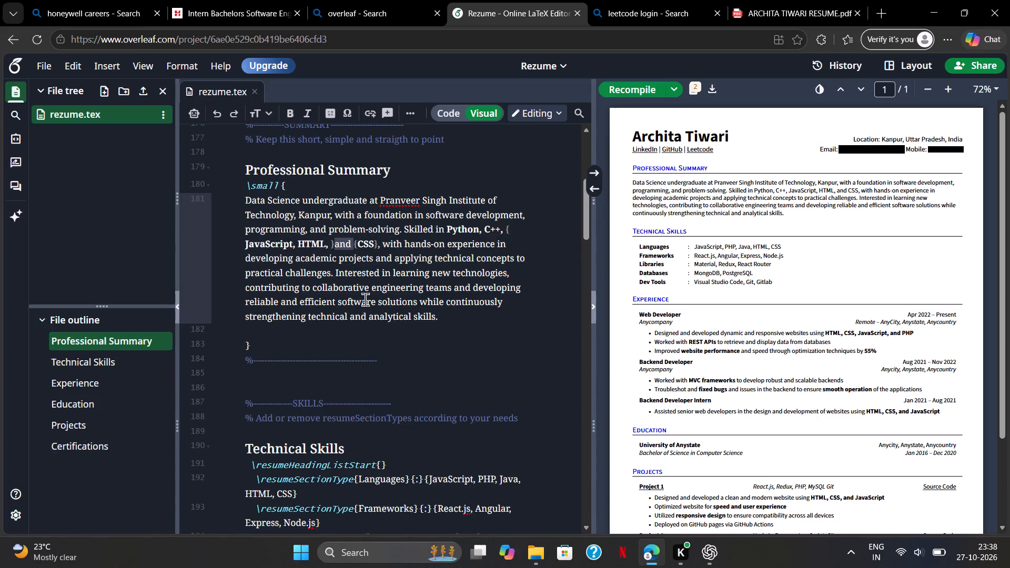
# Recompile the résumé to refresh the PDF preview with the bolded summary skills.
pyautogui.scroll(-1, 428, 322)
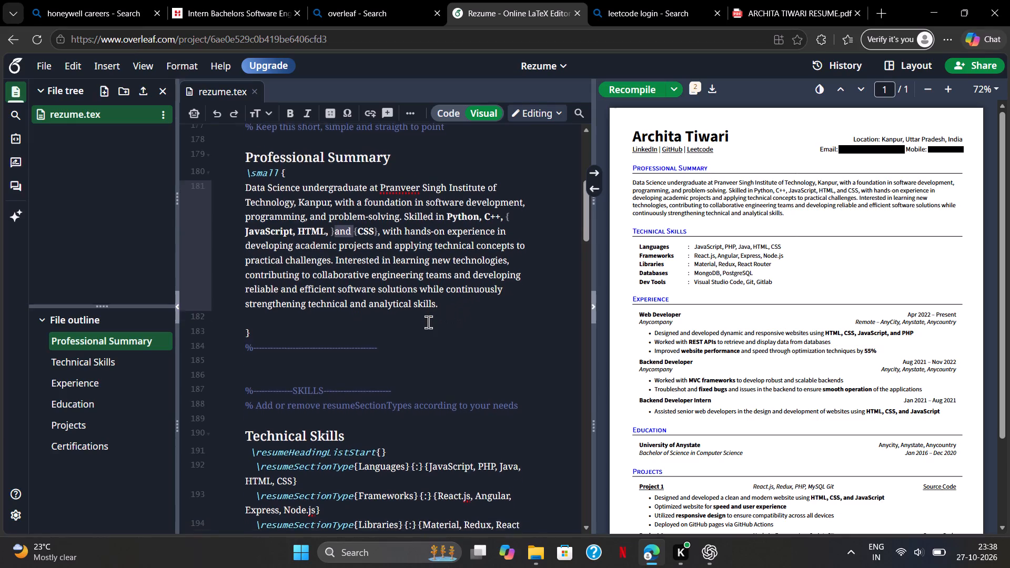
pyautogui.scroll(-1, 428, 322)
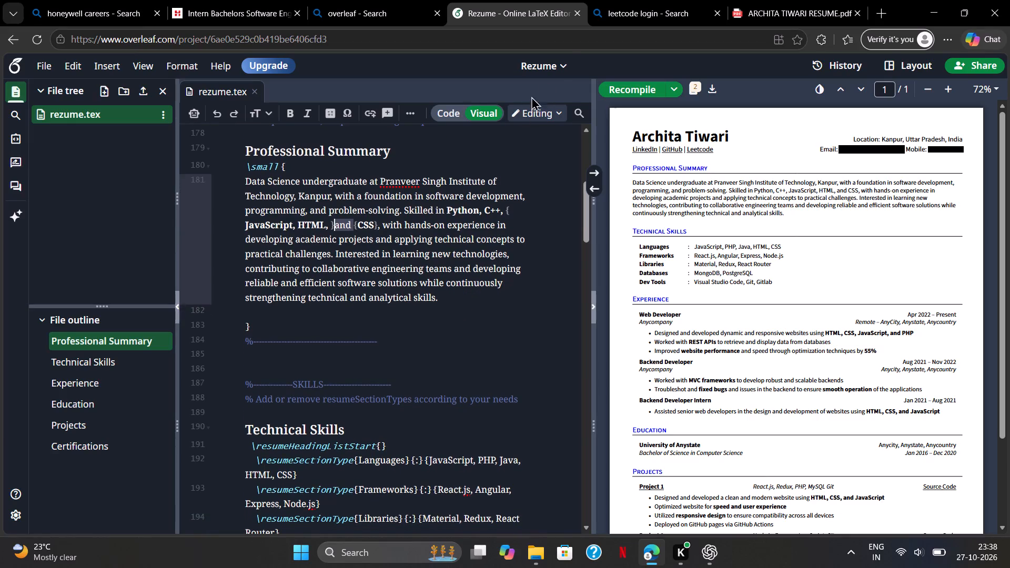
pyautogui.click(614, 91)
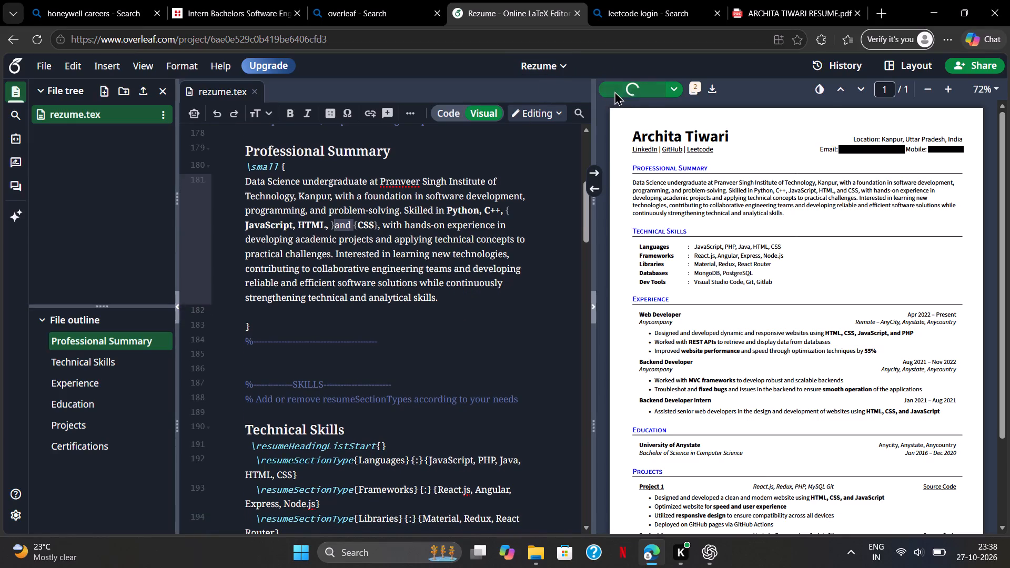
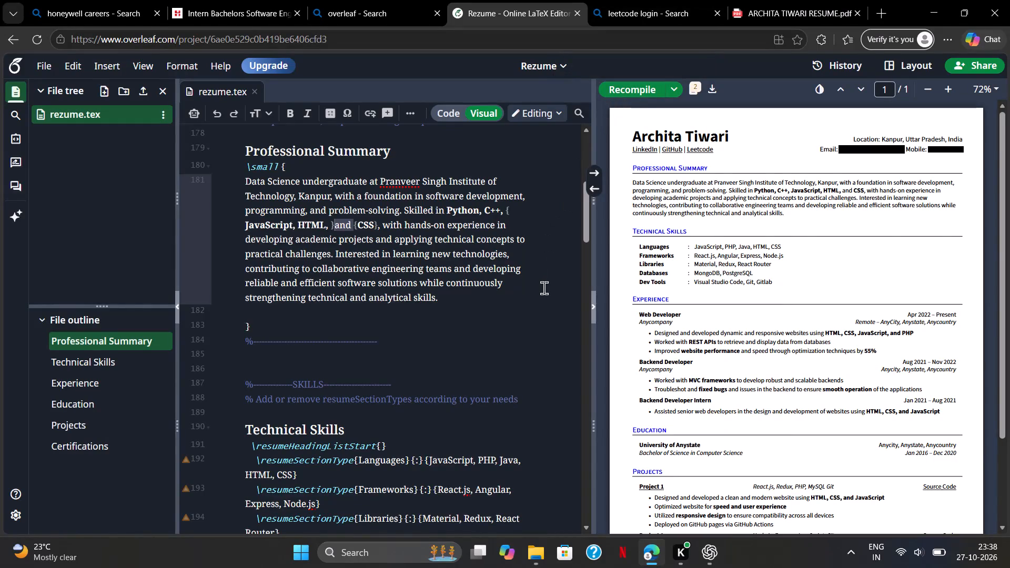
# Replace JavaScript with Python as the first language in the Languages line of Technical Skills.
pyautogui.scroll(-1, 546, 257)
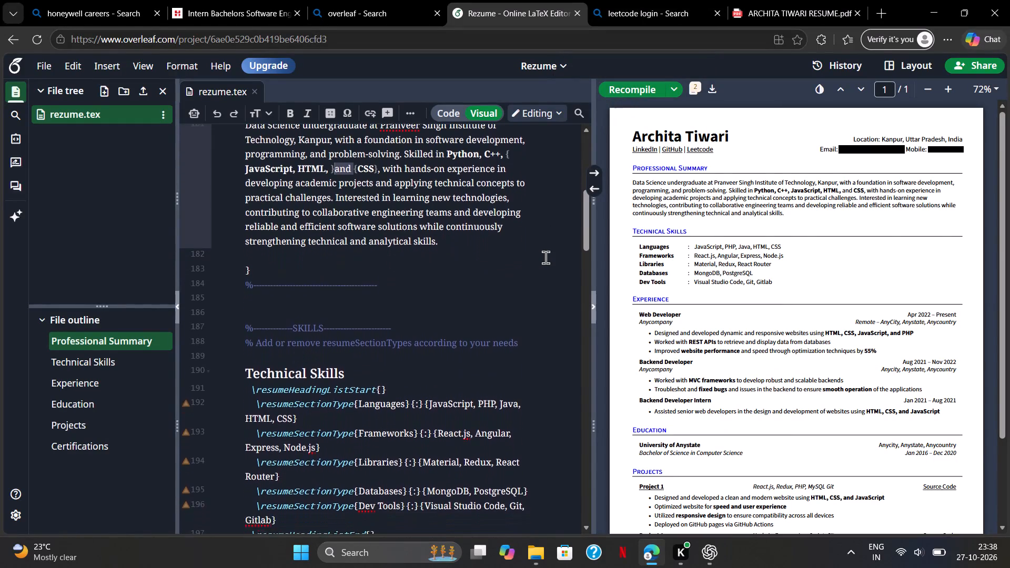
pyautogui.scroll(-4, 546, 257)
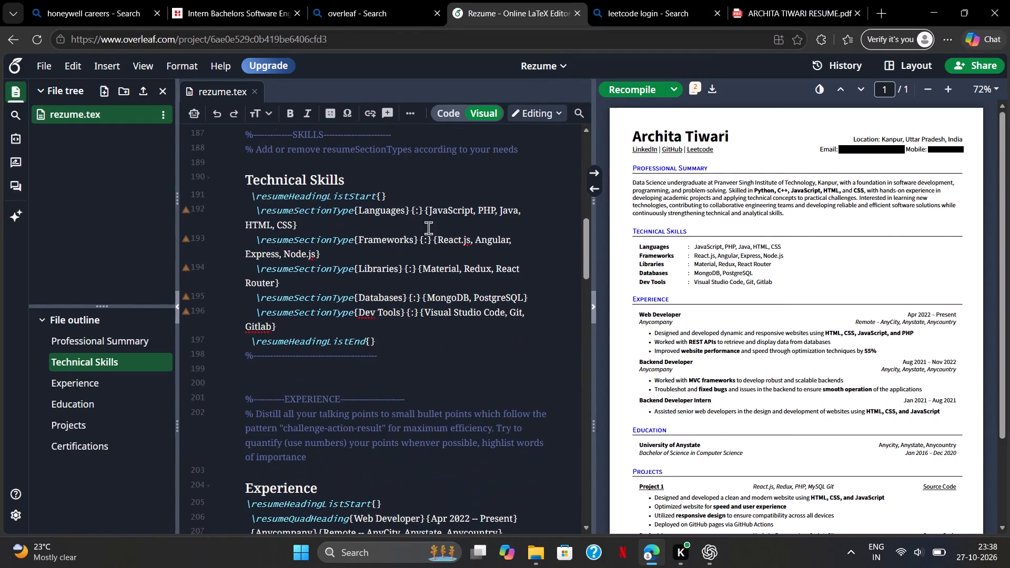
pyautogui.click(472, 210)
pyautogui.press('BackSpace')
pyautogui.press('BackSpace')
pyautogui.press('BackSpace')
pyautogui.press('BackSpace')
pyautogui.press('BackSpace')
pyautogui.press('BackSpace')
pyautogui.press('BackSpace')
pyautogui.press('BackSpace')
pyautogui.press('BackSpace')
pyautogui.press('BackSpace')
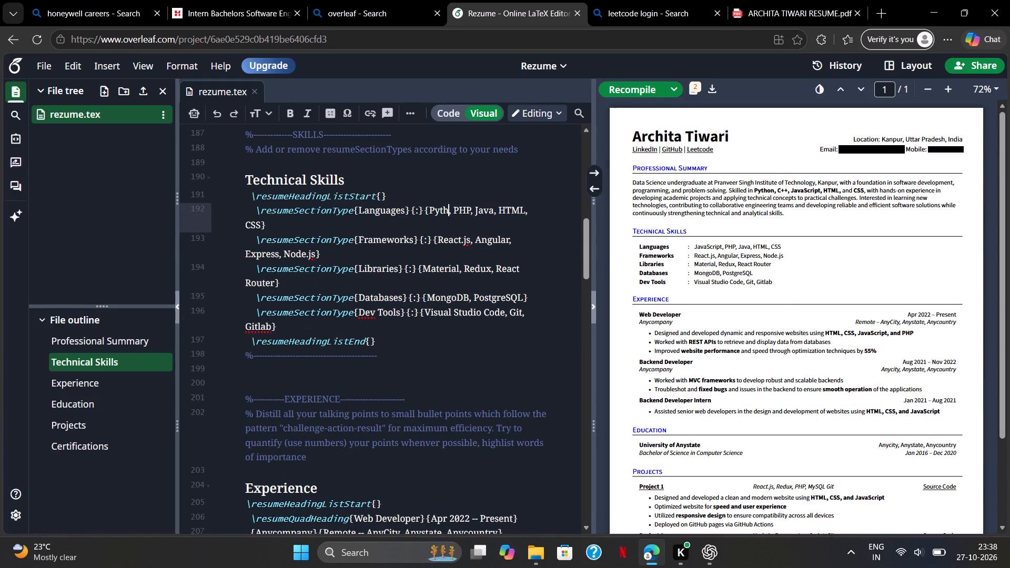
pyautogui.press('BackSpace')
pyautogui.press('BackSpace')
pyautogui.write('on')
# Replace PHP with C++ as the second language in the Languages line.
pyautogui.press('Right')
pyautogui.press('Right')
pyautogui.press('Right')
pyautogui.press('Right')
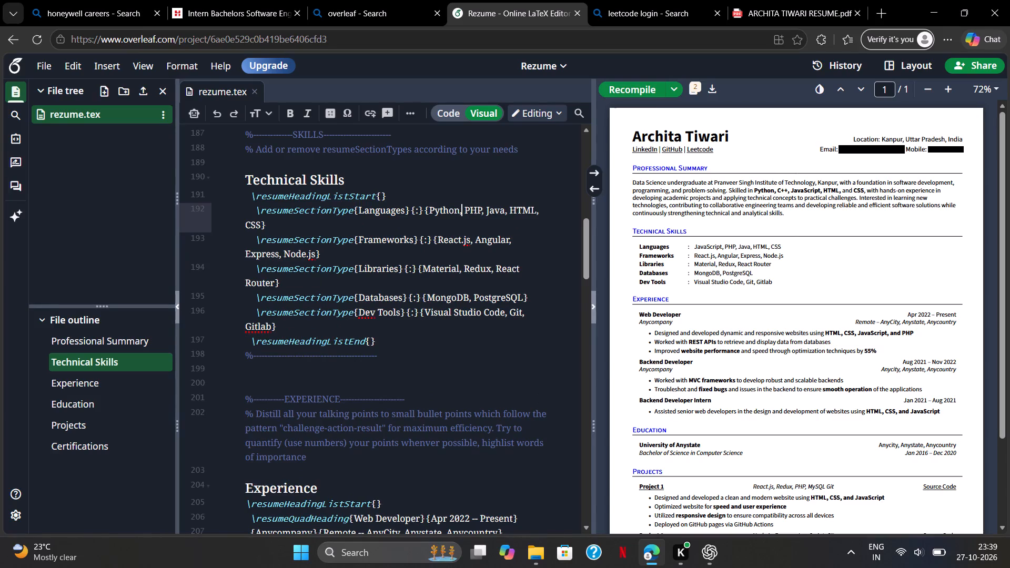
pyautogui.press('Right')
pyautogui.press('BackSpace')
pyautogui.press('BackSpace')
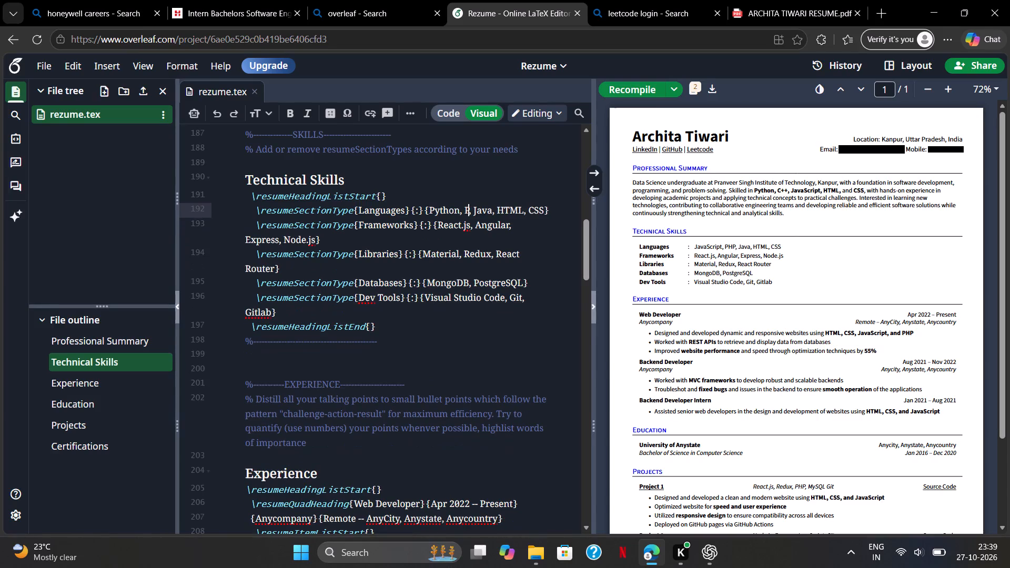
pyautogui.press('BackSpace')
pyautogui.write('c++')
pyautogui.press('BackSpace')
pyautogui.press('BackSpace')
pyautogui.press('BackSpace')
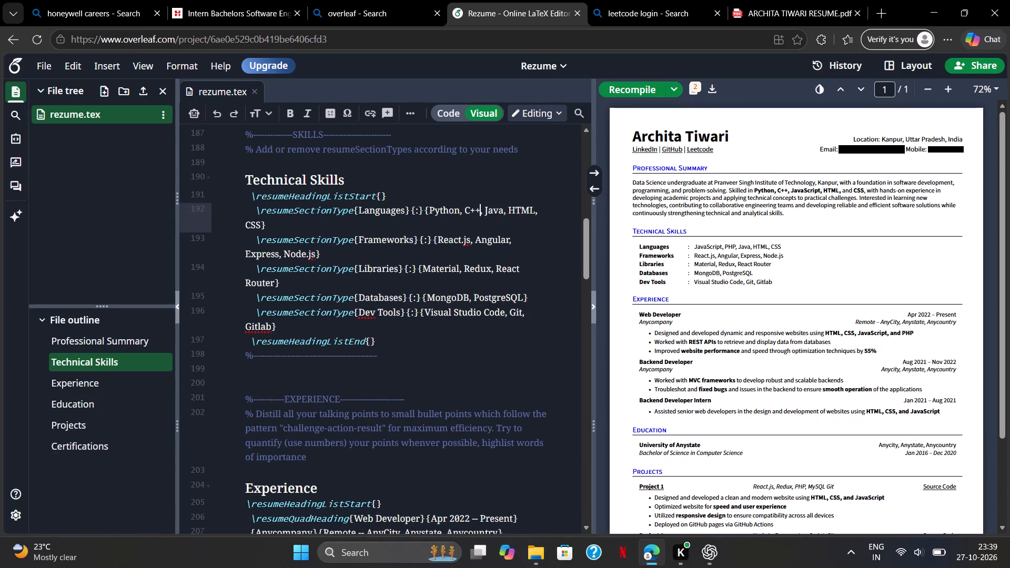
# Change Java to JavaScript in the Languages line.
pyautogui.press('Right')
pyautogui.press('Right')
pyautogui.press('Right')
pyautogui.press('Right')
pyautogui.press('Right')
pyautogui.press('Right')
pyautogui.write('cript')
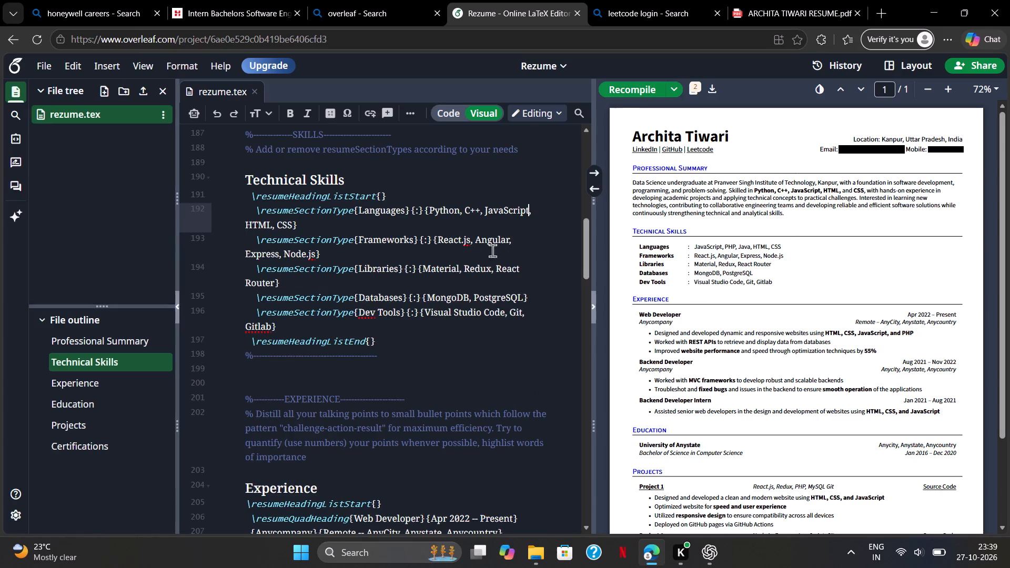
# Remove Express and its comma from the Frameworks line of Technical Skills.
pyautogui.click(276, 255)
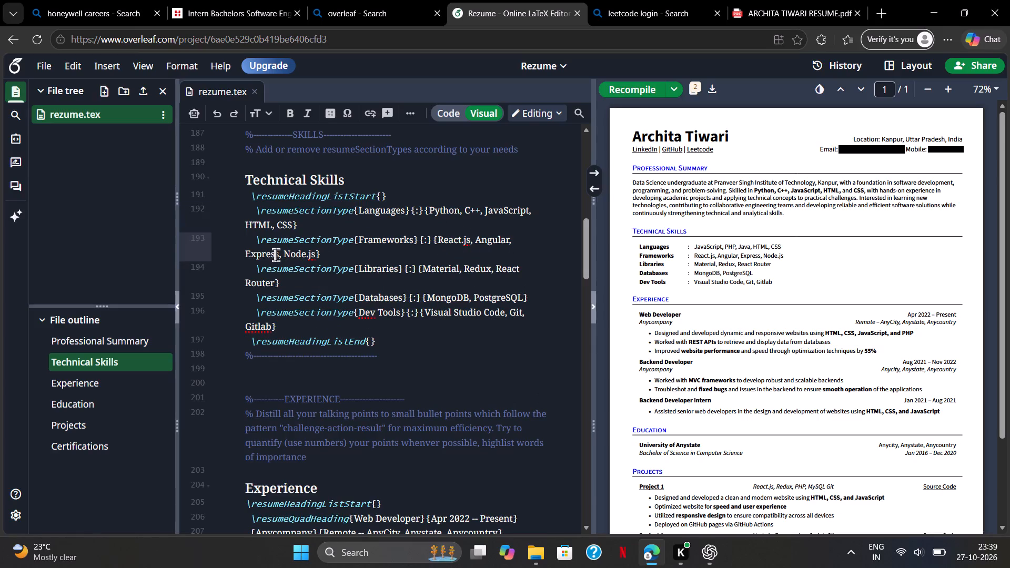
pyautogui.press('Right')
pyautogui.press('BackSpace')
pyautogui.press('BackSpace')
pyautogui.press('BackSpace')
pyautogui.press('BackSpace')
pyautogui.press('BackSpace')
pyautogui.press('BackSpace')
pyautogui.press('BackSpace')
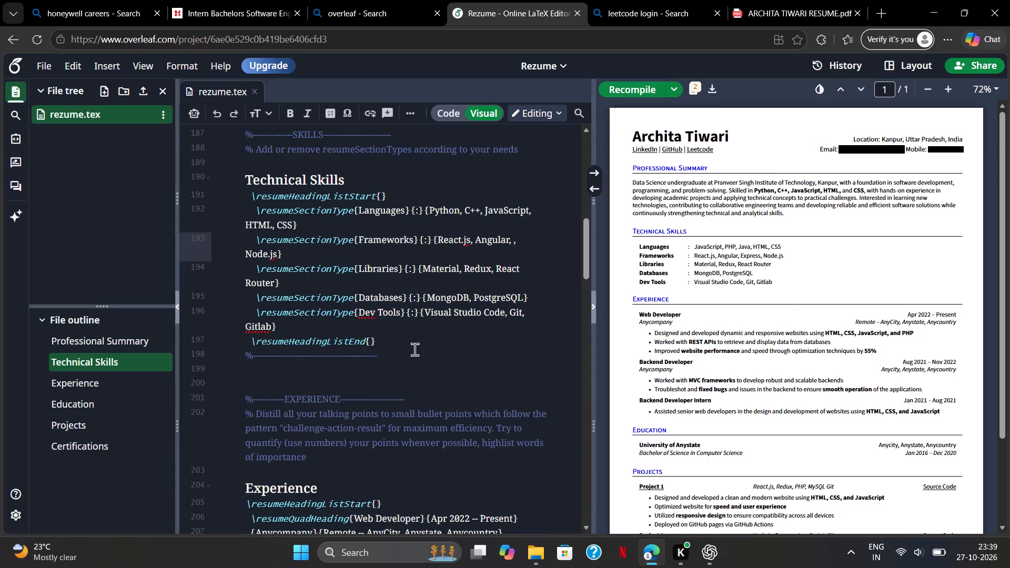
pyautogui.press('BackSpace')
pyautogui.press('BackSpace')
# Remove Angular from the Frameworks line so it lists only React.js and Node.js.
pyautogui.press('BackSpace')
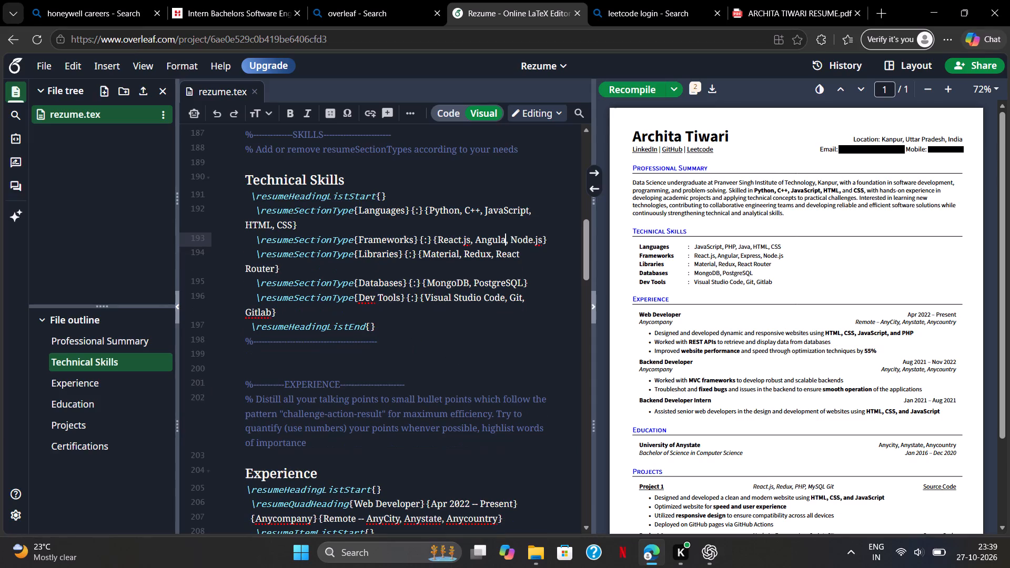
pyautogui.press('BackSpace')
pyautogui.press('BackSpace')
pyautogui.press('BackSpace')
pyautogui.press('BackSpace')
pyautogui.press('BackSpace')
pyautogui.press('BackSpace')
pyautogui.press('BackSpace')
pyautogui.press('BackSpace')
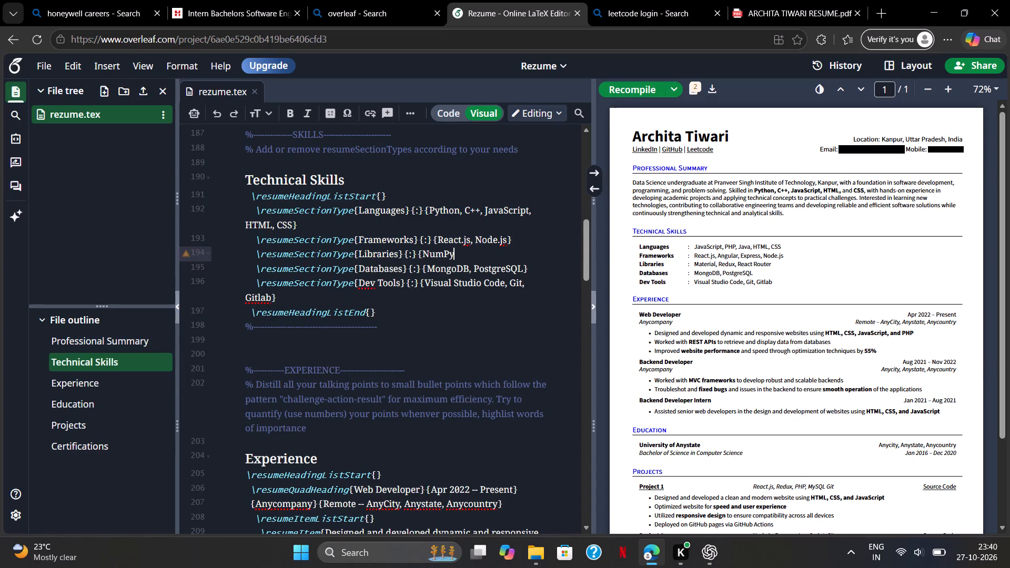
pyautogui.write('andas')
pyautogui.hotkey('shift', '}')
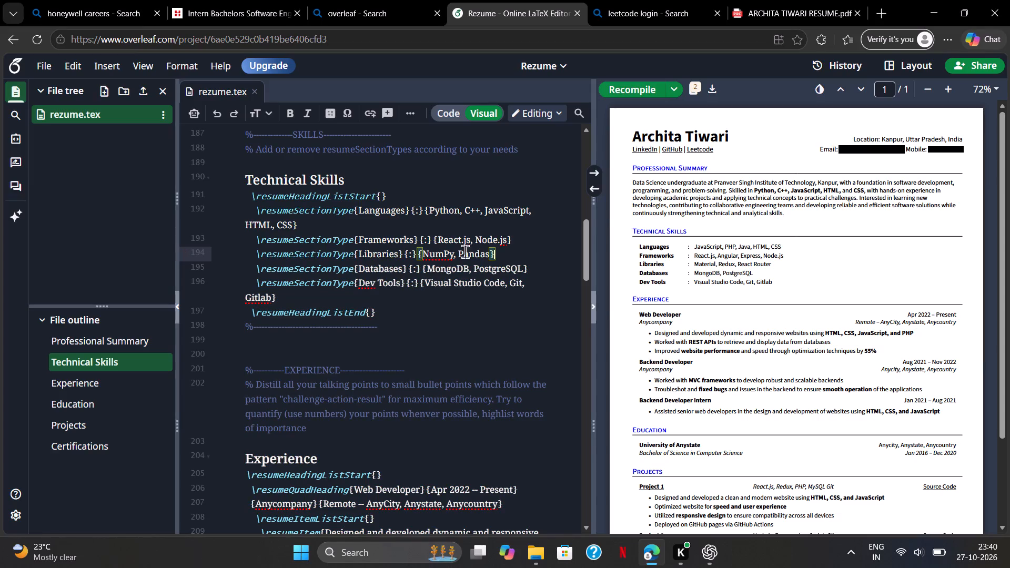
# Remove Node.js and its preceding comma from the Frameworks line of Technical Skills, keeping only "React.js".
pyautogui.click(508, 236)
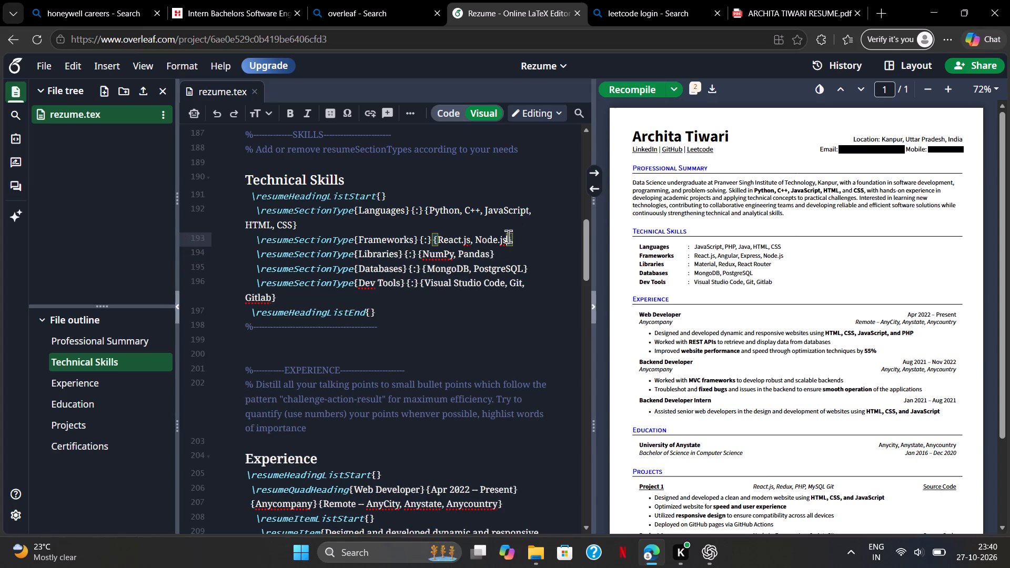
pyautogui.press('BackSpace')
pyautogui.press('BackSpace')
pyautogui.press('BackSpace')
pyautogui.press('BackSpace')
pyautogui.press('BackSpace')
pyautogui.press('BackSpace')
pyautogui.press('BackSpace')
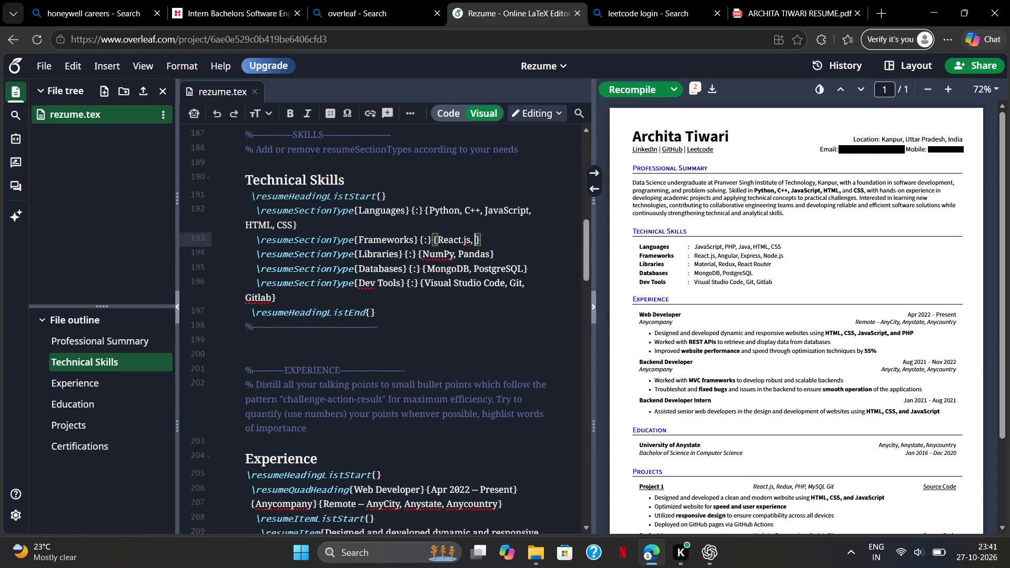
pyautogui.press('BackSpace')
pyautogui.press('BackSpace')
# Replace the entries on the Databases line of Technical Skills with "MySQL".
pyautogui.moveTo(521, 267); pyautogui.dragTo(428, 271)
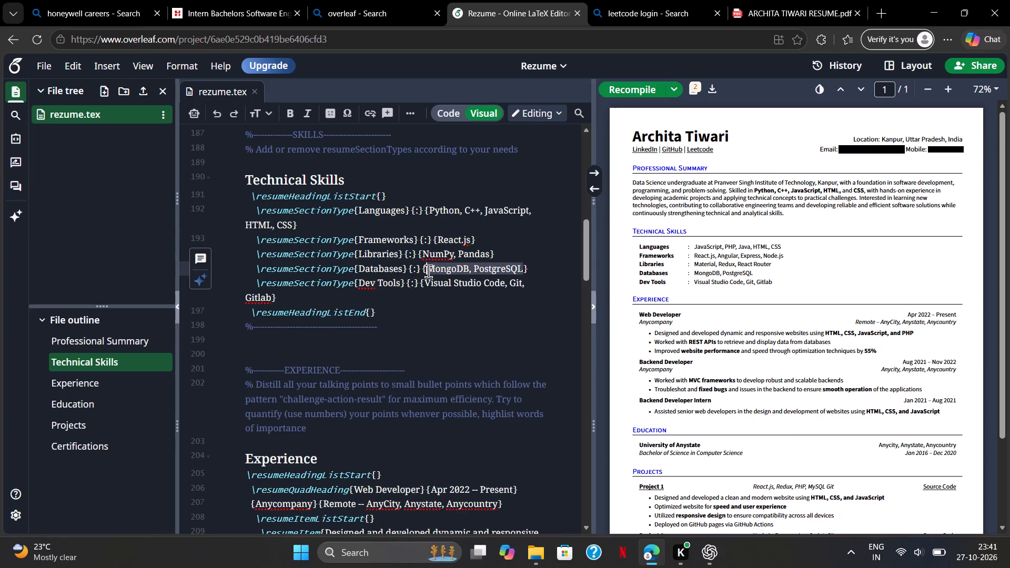
pyautogui.press('y')
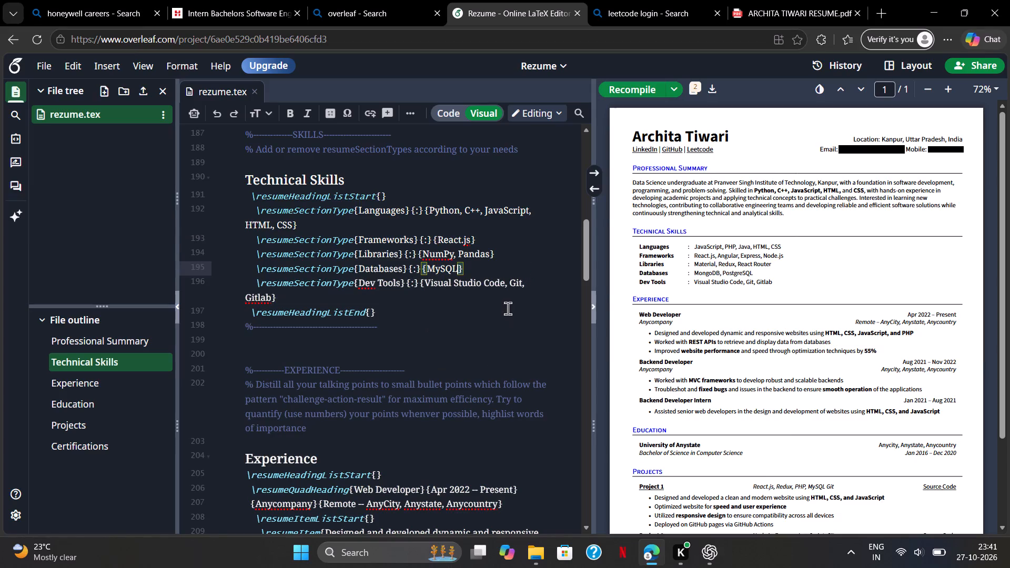
# Replace Gitlab with "GitHub" on the Dev Tools line of Technical Skills.
pyautogui.click(271, 300)
pyautogui.press('BackSpace')
pyautogui.press('BackSpace')
pyautogui.press('BackSpace')
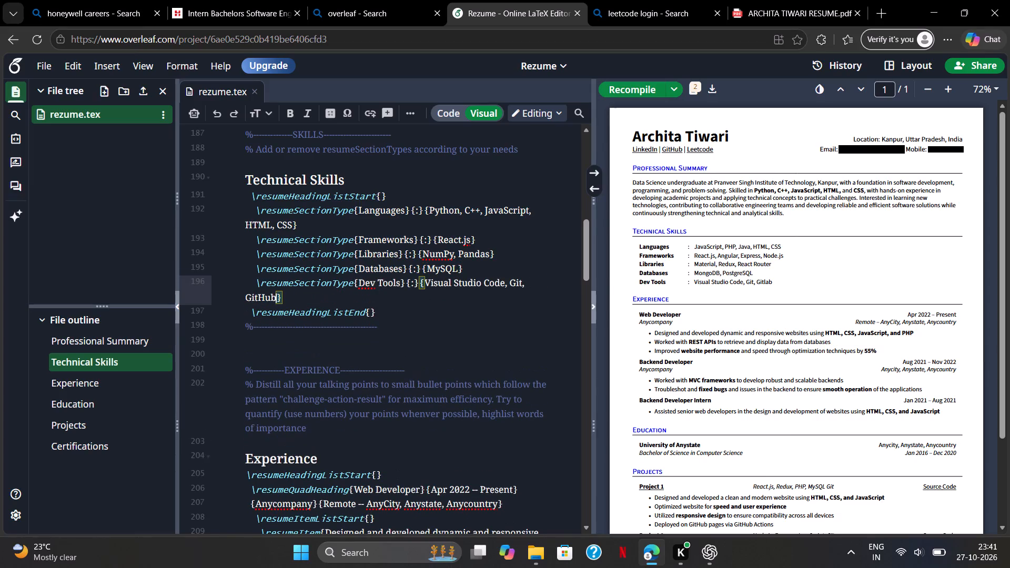
# Recompile the résumé and look over the PDF preview from Technical Skills down to Certifications.
pyautogui.scroll(-1, 322, 345)
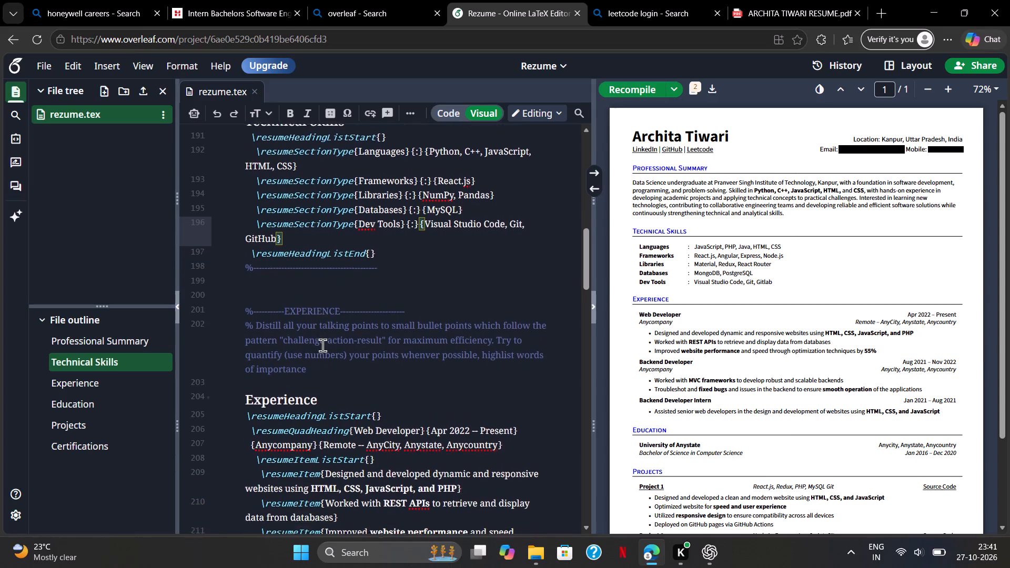
pyautogui.scroll(-3, 322, 345)
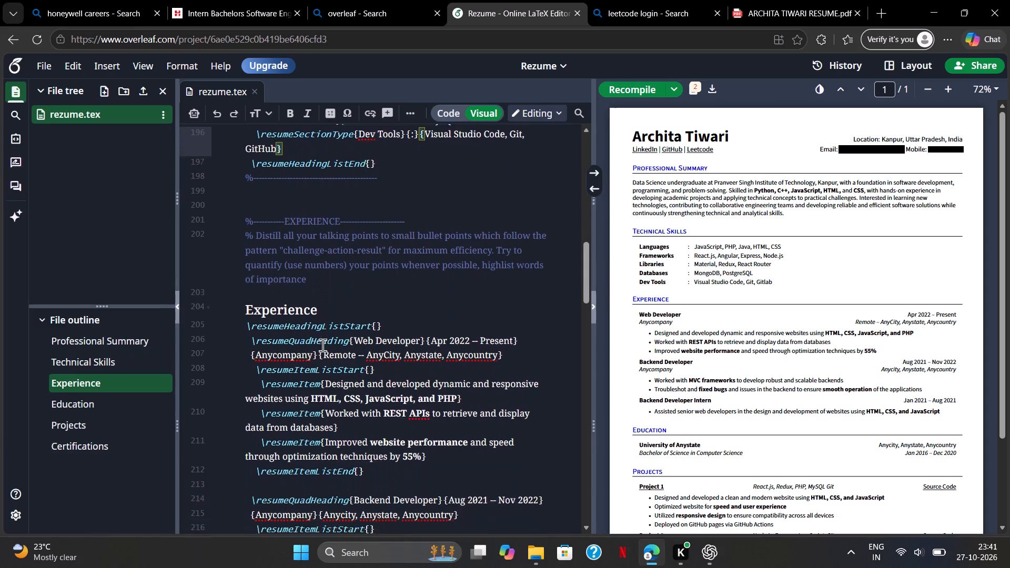
pyautogui.scroll(-1, 322, 345)
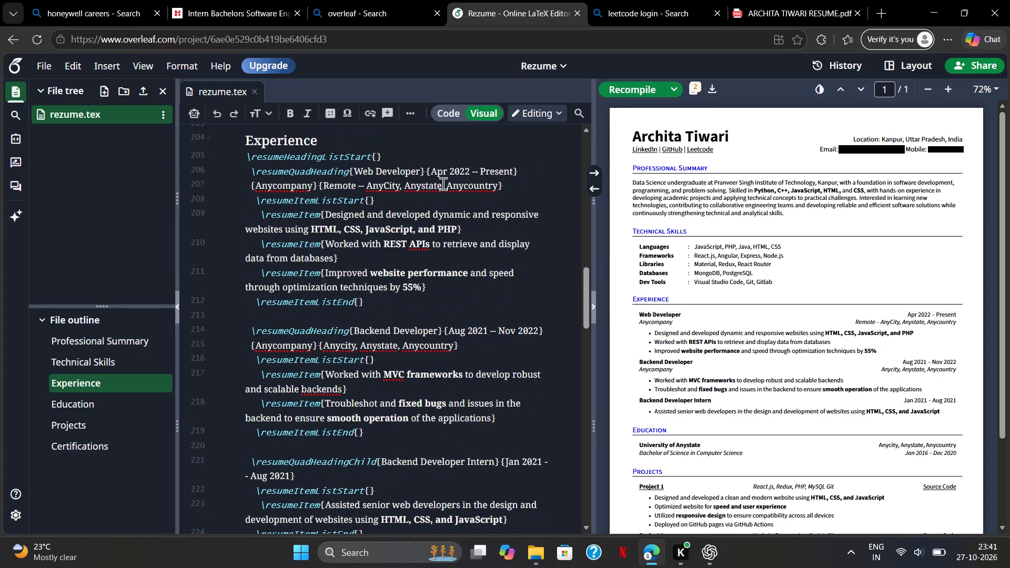
pyautogui.click(637, 296)
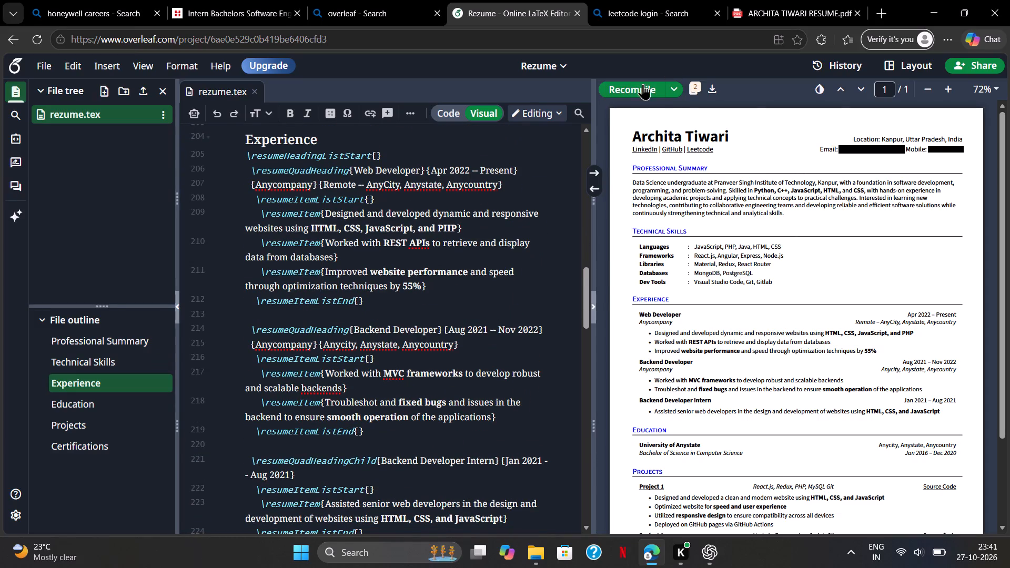
pyautogui.click(634, 86)
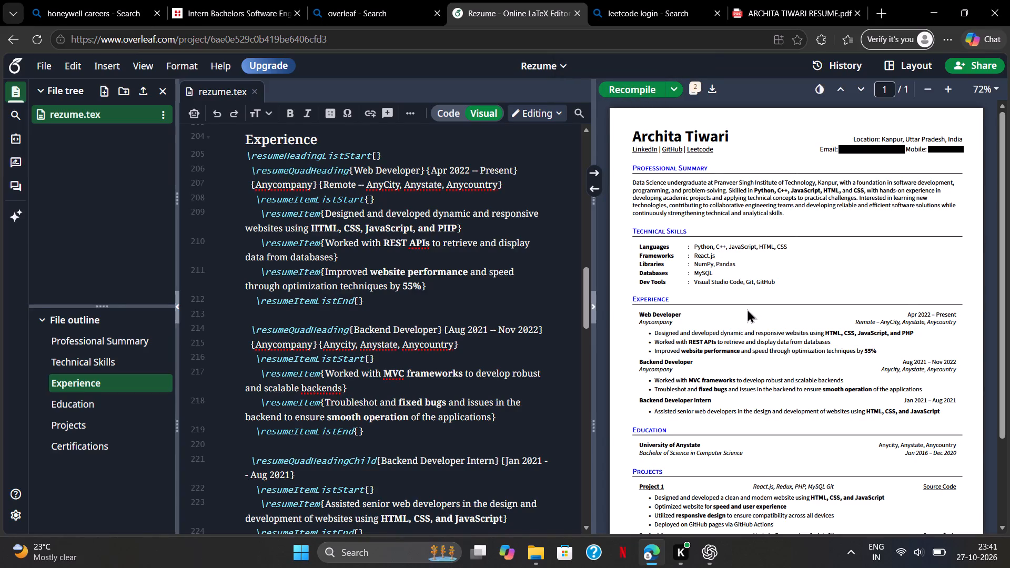
pyautogui.scroll(-1, 747, 309)
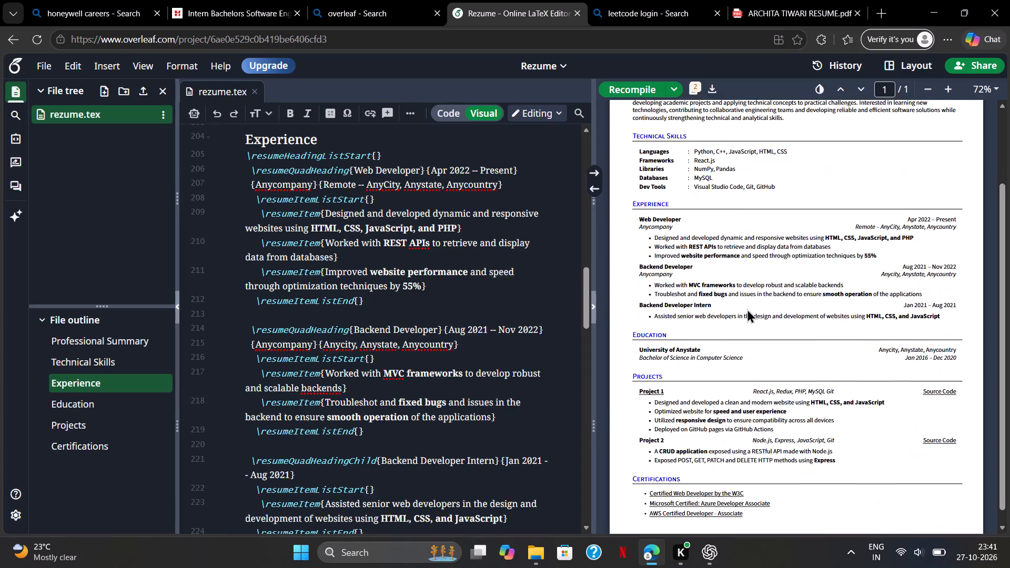
pyautogui.scroll(-2, 747, 309)
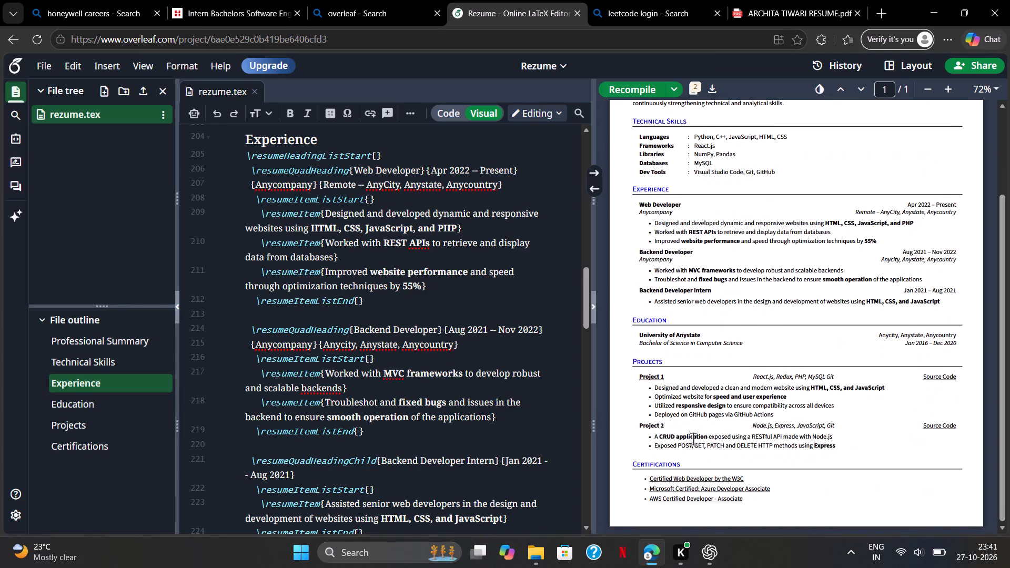
pyautogui.scroll(3, 767, 296)
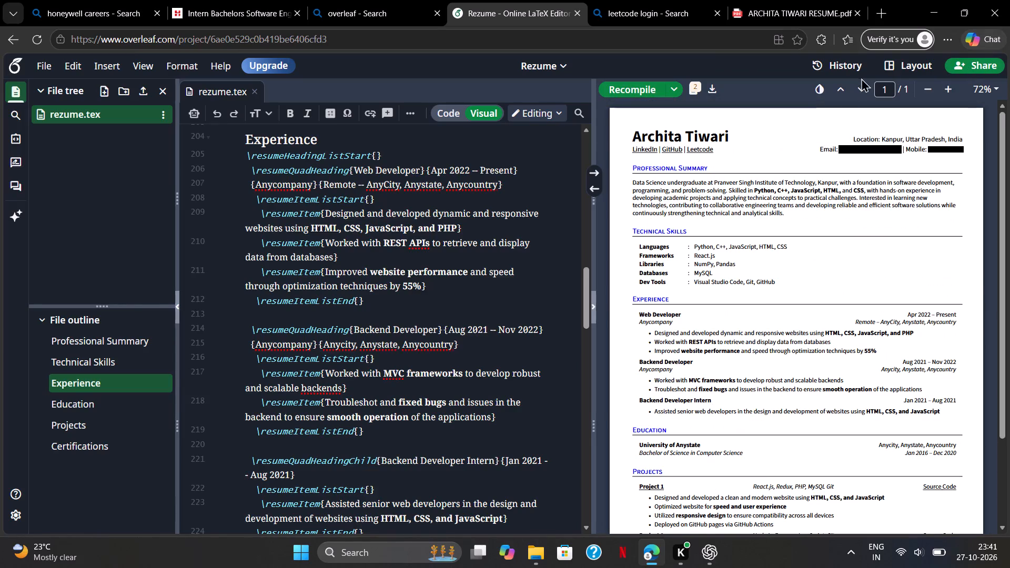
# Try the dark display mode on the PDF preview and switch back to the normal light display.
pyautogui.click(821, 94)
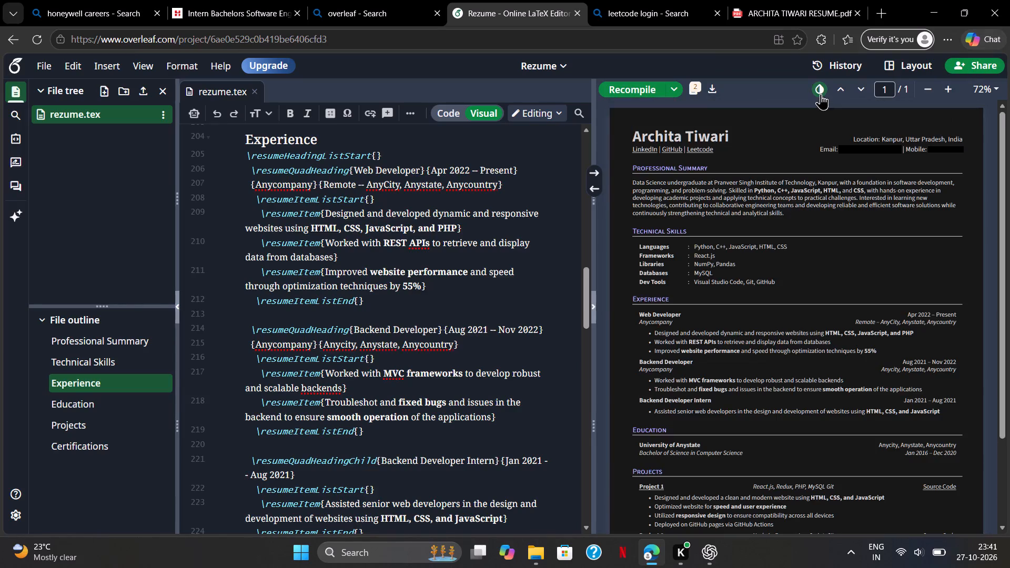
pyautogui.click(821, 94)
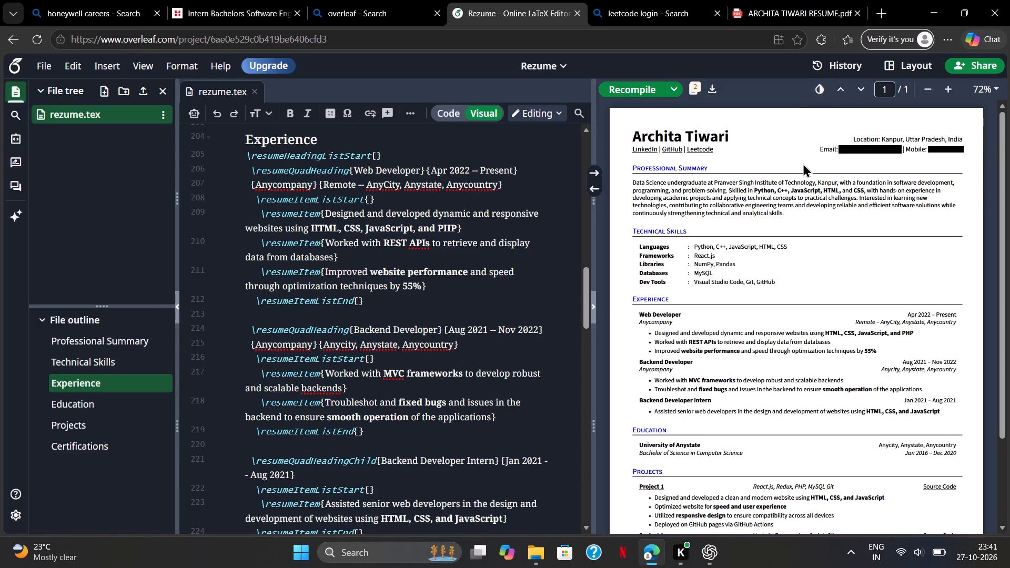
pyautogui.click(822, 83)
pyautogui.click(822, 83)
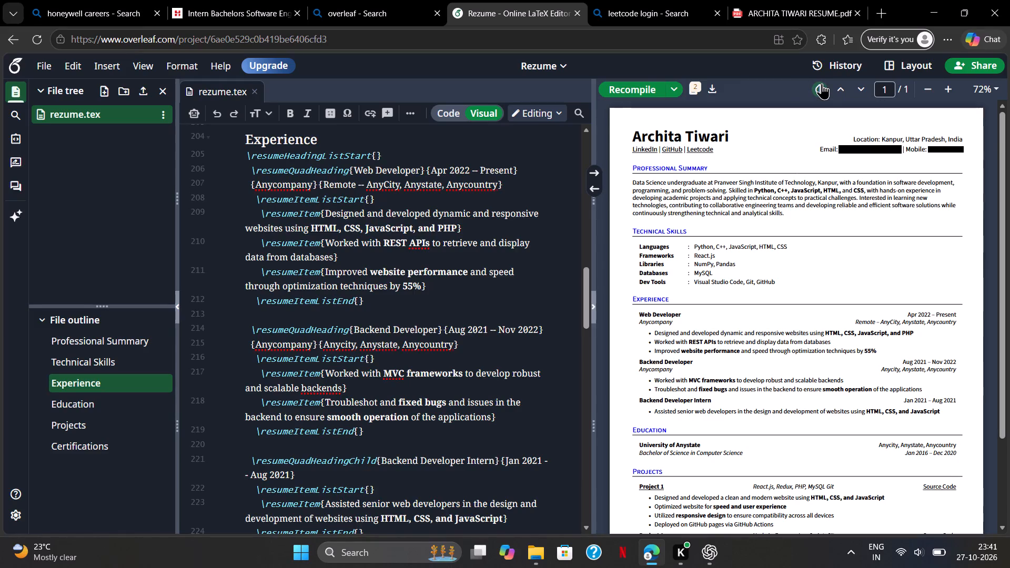
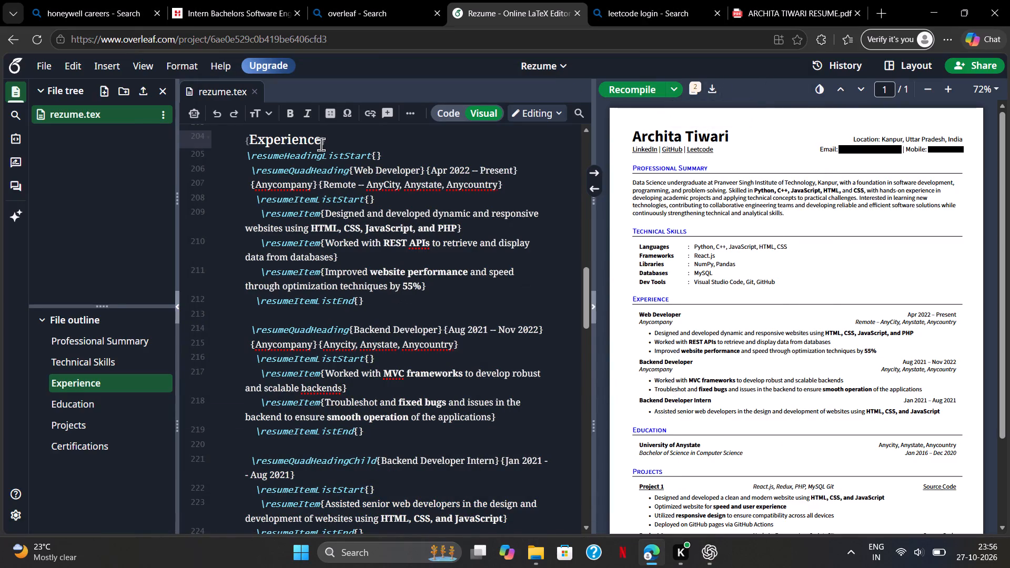
pyautogui.press('BackSpace')
pyautogui.press('BackSpace')
pyautogui.press('BackSpace')
pyautogui.press('BackSpace')
pyautogui.press('BackSpace')
pyautogui.press('BackSpace')
pyautogui.press('BackSpace')
pyautogui.press('BackSpace')
pyautogui.press('BackSpace')
pyautogui.press('BackSpace')
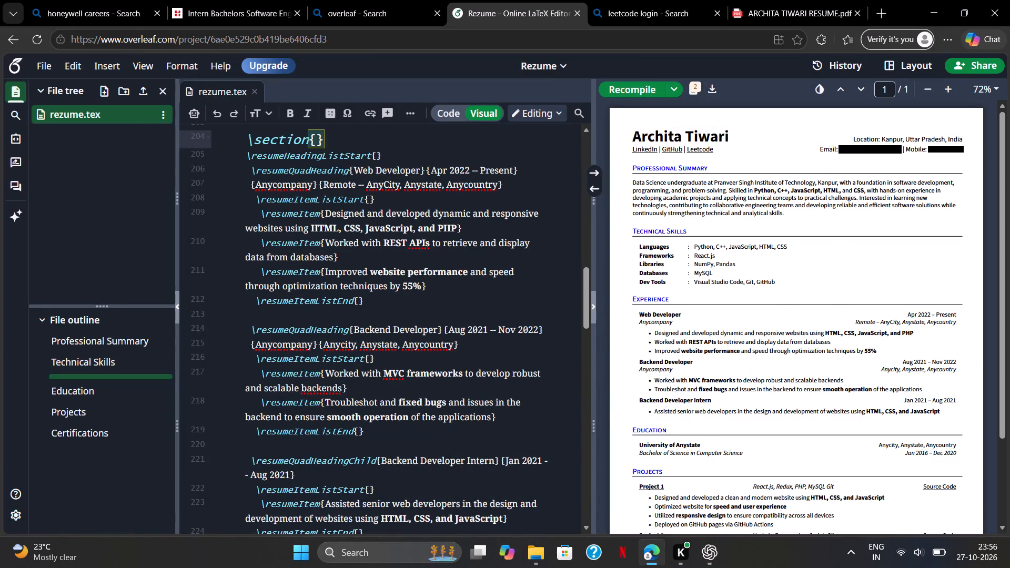
pyautogui.write('rojects')
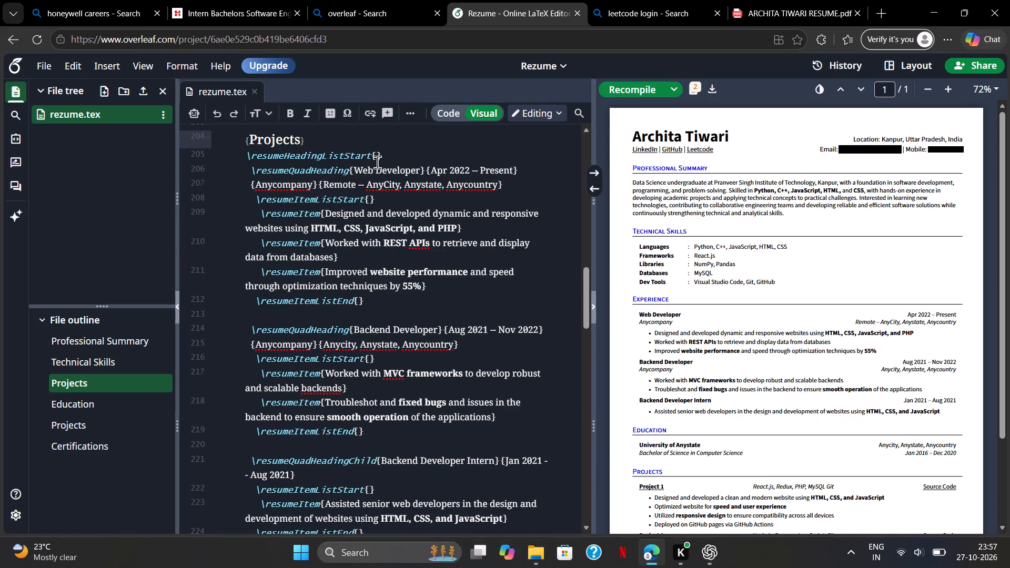
# Replace the Web Developer title of the first entry under the renamed Projects heading with "Case File Tracker System".
pyautogui.click(417, 173)
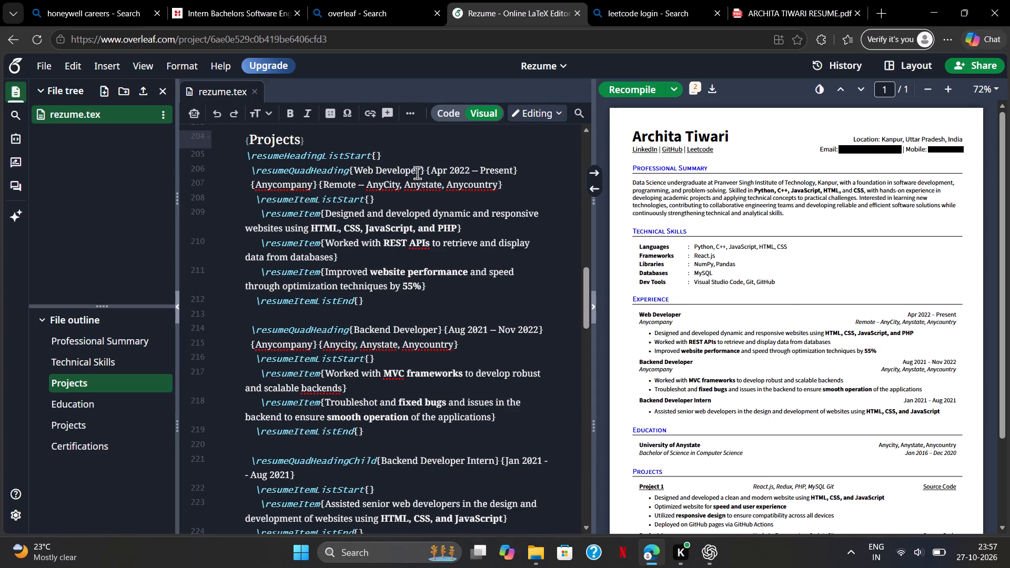
pyautogui.press('Right')
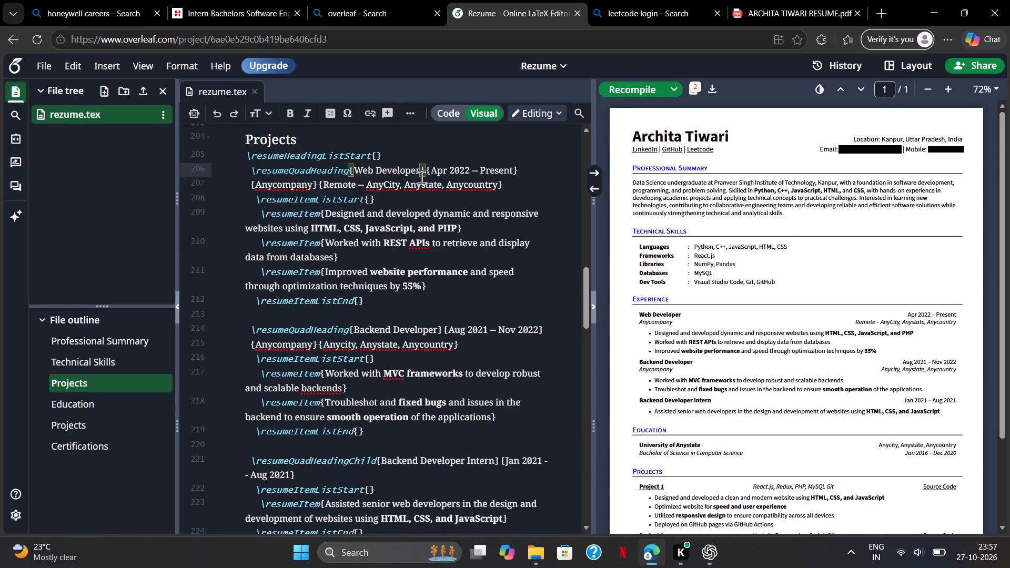
pyautogui.press('BackSpace')
pyautogui.press('BackSpace')
pyautogui.press('BackSpace')
pyautogui.press('BackSpace')
pyautogui.press('BackSpace')
pyautogui.press('BackSpace')
pyautogui.press('BackSpace')
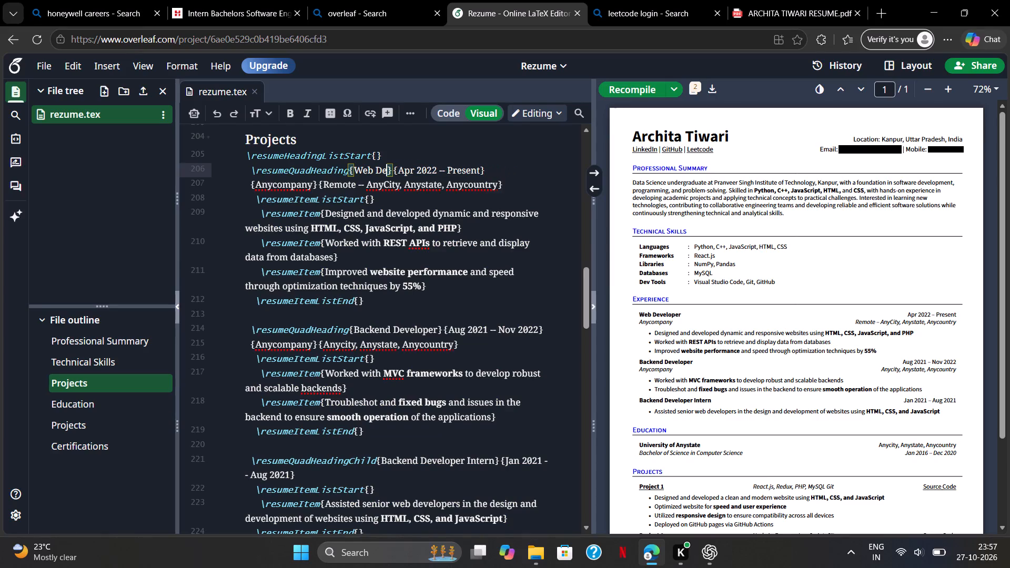
pyautogui.press('BackSpace')
pyautogui.press('BackSpace')
pyautogui.press('BackSpace')
pyautogui.press('BackSpace')
pyautogui.press('BackSpace')
pyautogui.press('BackSpace')
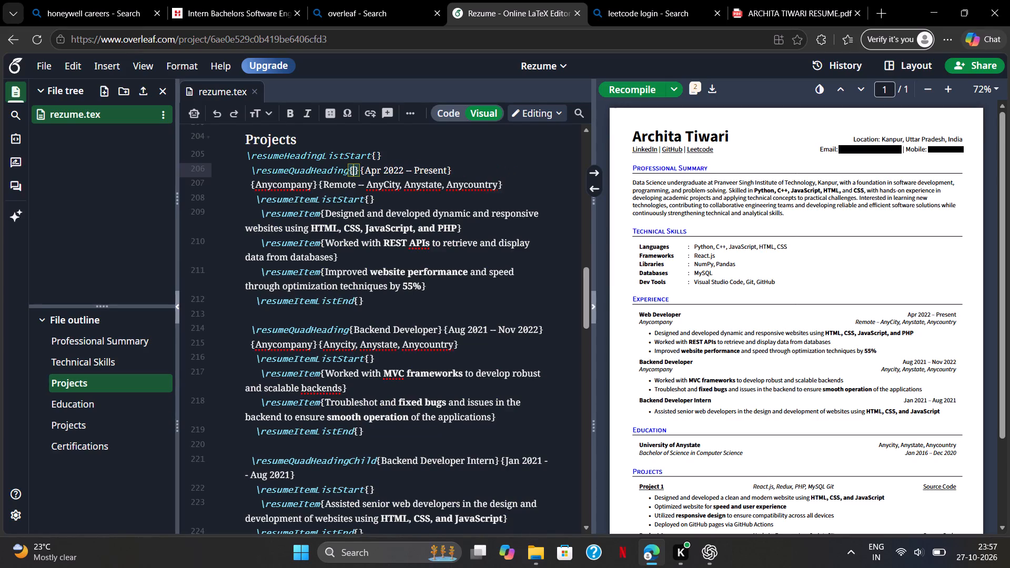
pyautogui.write('asse')
pyautogui.press('BackSpace')
pyautogui.press('BackSpace')
pyautogui.write('e')
pyautogui.press('space')
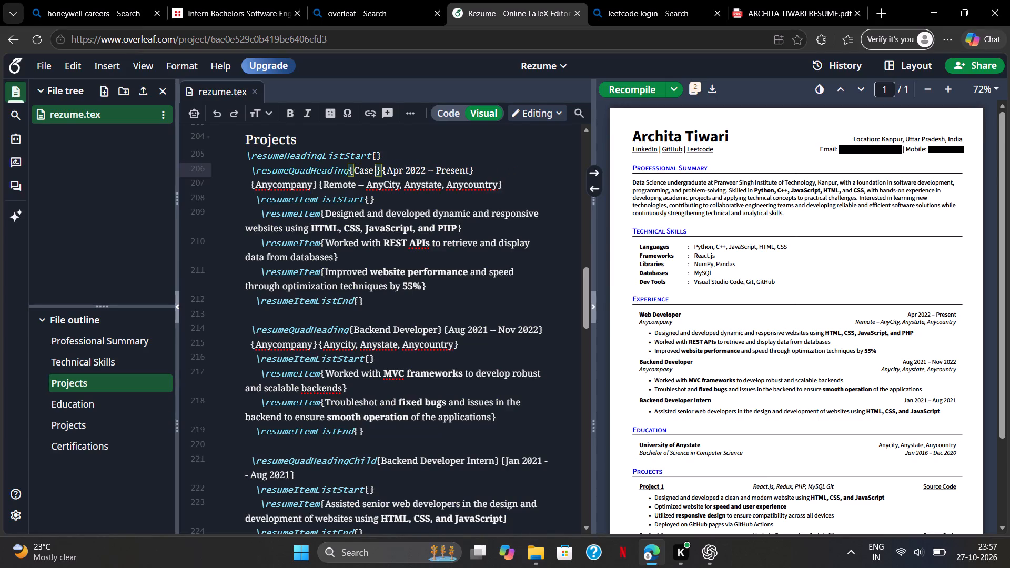
pyautogui.press('f')
pyautogui.write('ile')
pyautogui.press('space')
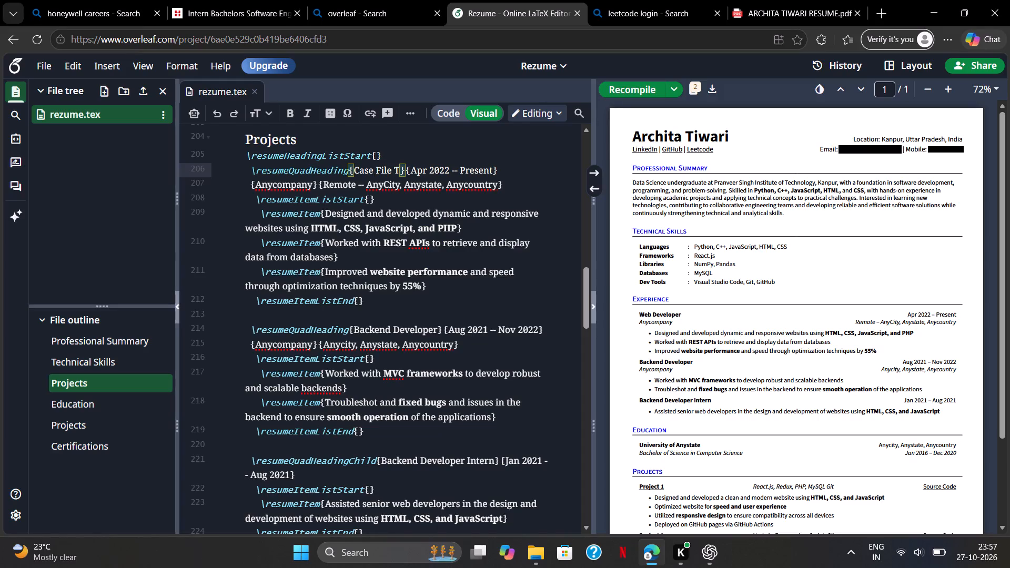
pyautogui.write('racker')
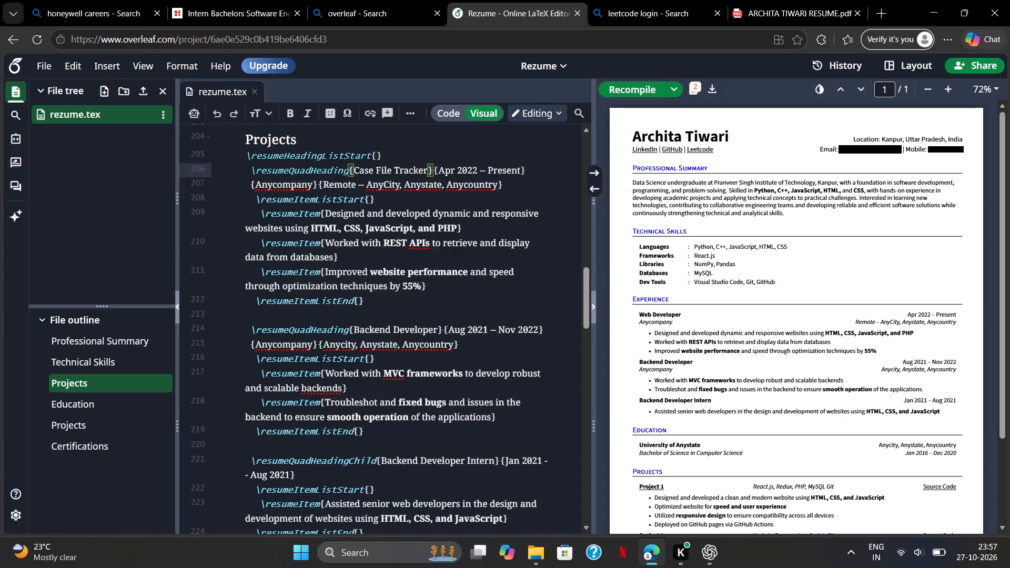
pyautogui.press('s')
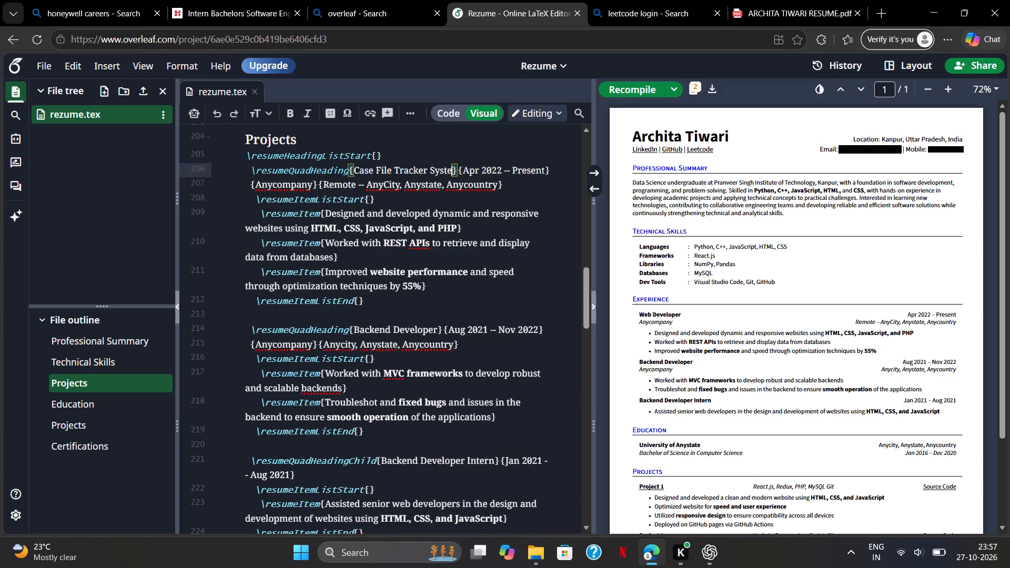
# Change the start date of the Case File Tracker System entry to Apr 2024.
pyautogui.click(510, 173)
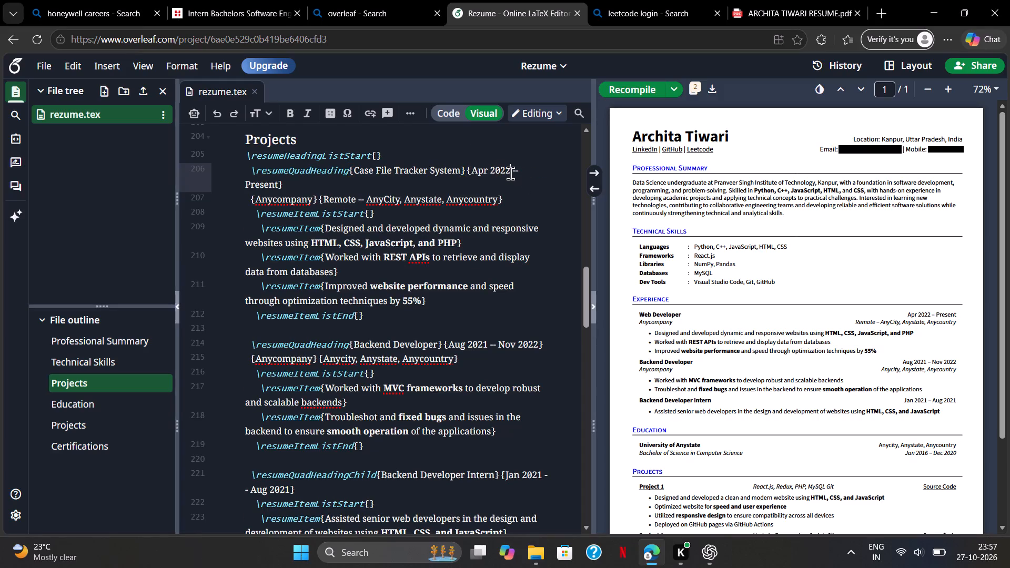
pyautogui.press('BackSpace')
pyautogui.press('4')
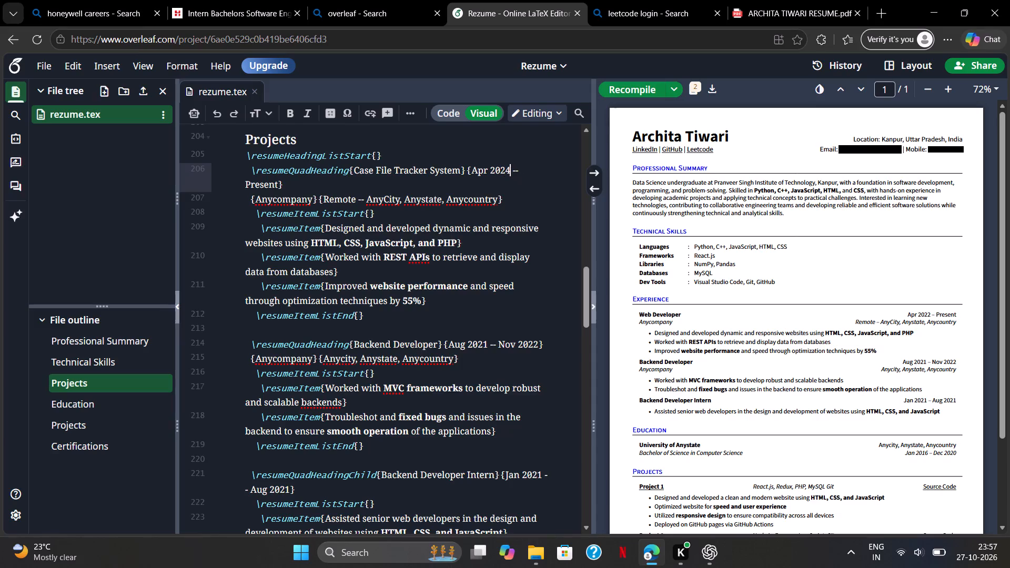
# Delete the end date "Present" from the Case File Tracker System entry.
pyautogui.click(276, 182)
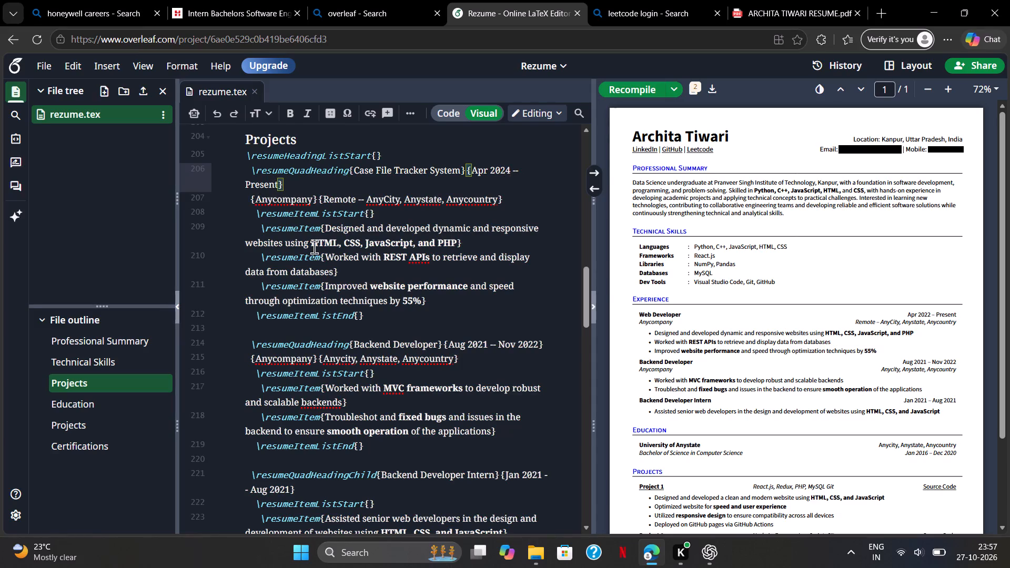
pyautogui.press('BackSpace')
pyautogui.press('BackSpace')
pyautogui.press('BackSpace')
pyautogui.press('BackSpace')
pyautogui.press('BackSpace')
pyautogui.press('BackSpace')
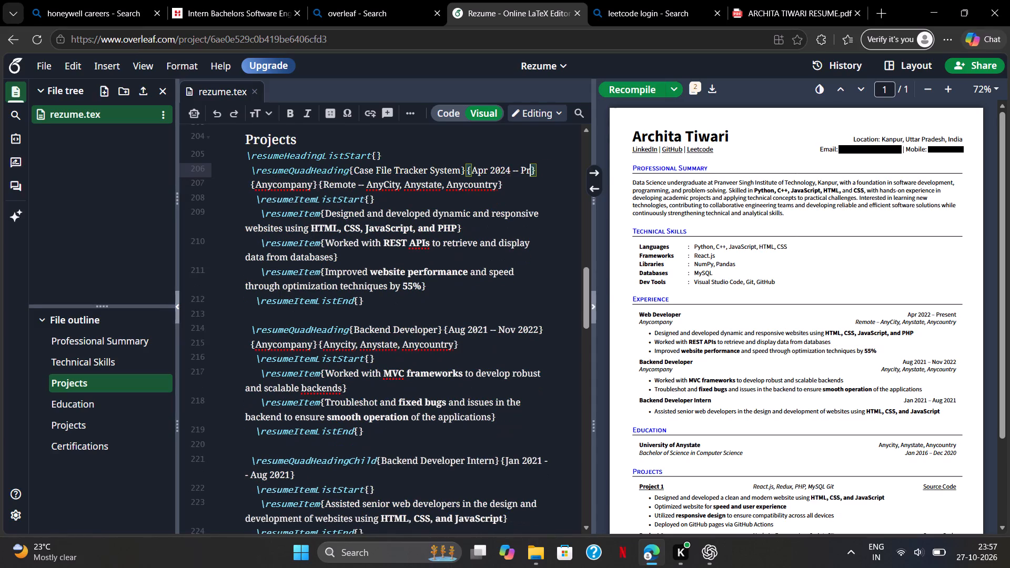
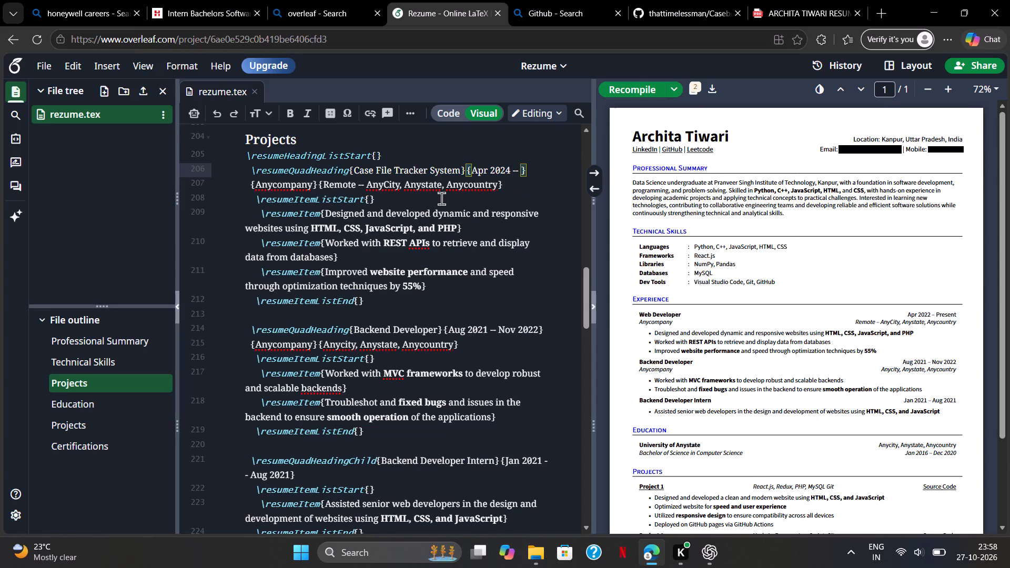
# Enter June 2025 as the end date of the Case File Tracker System entry.
pyautogui.write('JU')
pyautogui.press('BackSpace')
pyautogui.write('une 202')
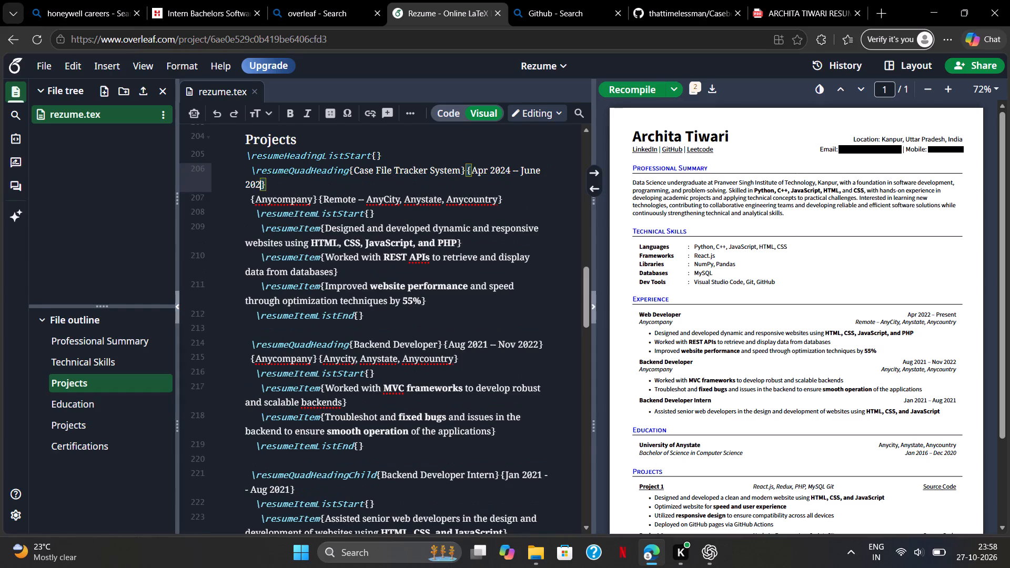
pyautogui.press('5')
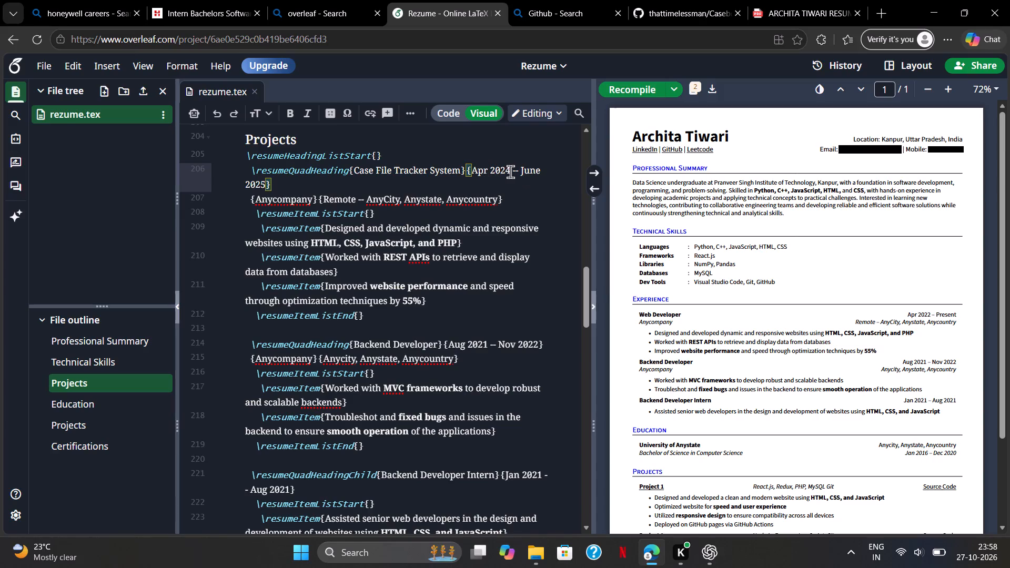
# Change the start date of the Case File Tracker System entry to Mar 2025.
pyautogui.click(510, 171)
pyautogui.press('BackSpace')
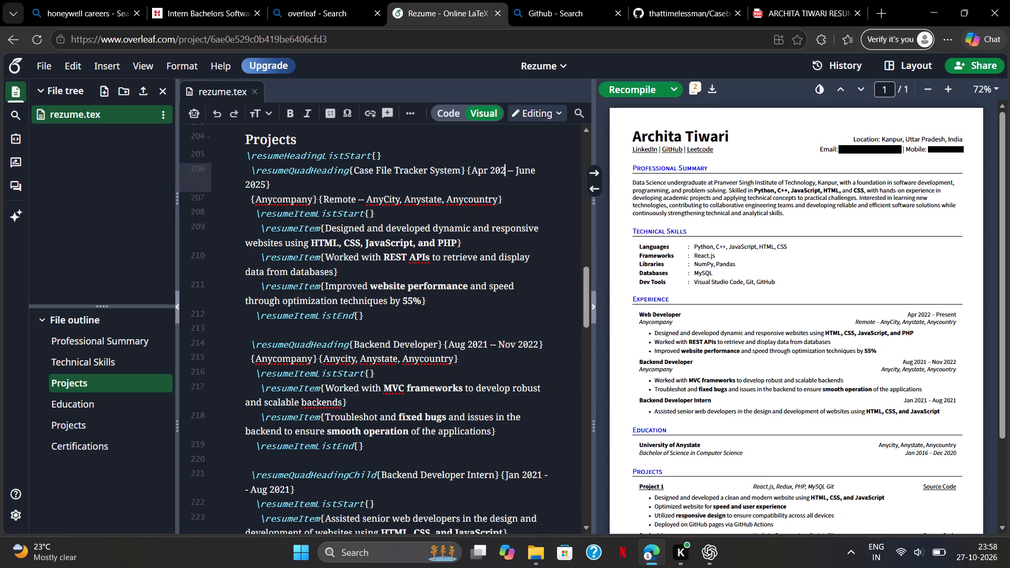
pyautogui.press('5')
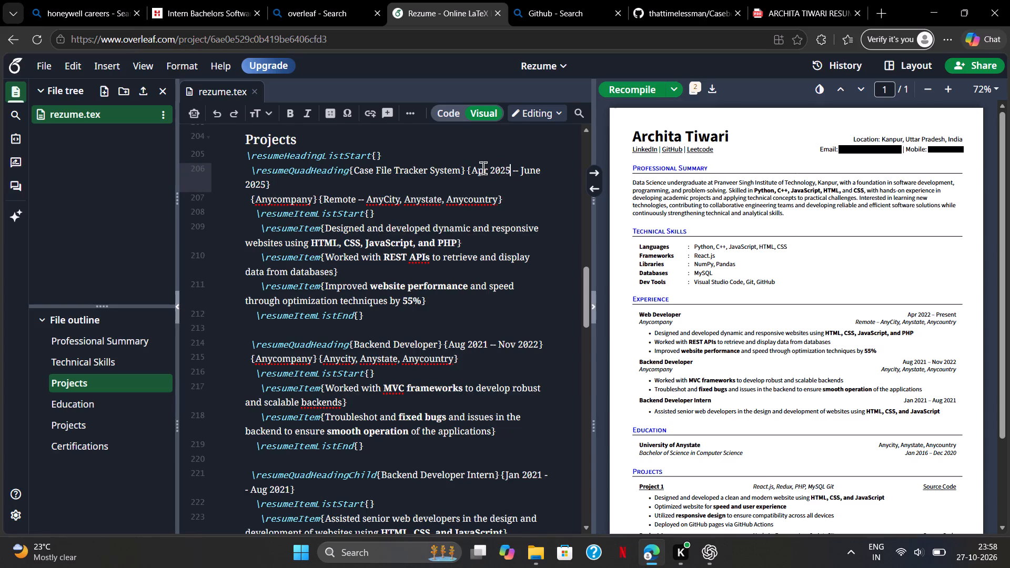
pyautogui.doubleClick(487, 170)
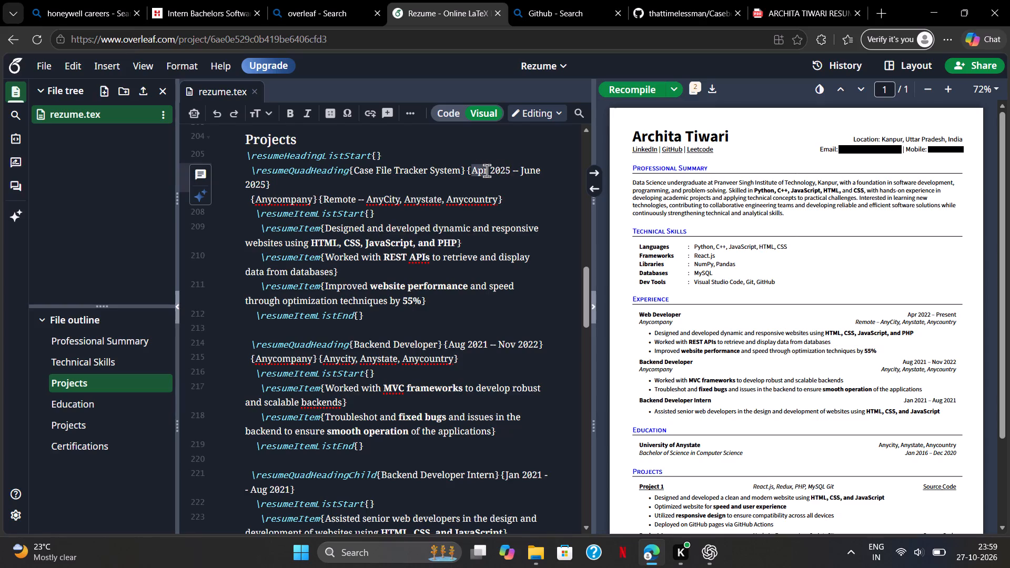
pyautogui.press('m')
pyautogui.write('ar')
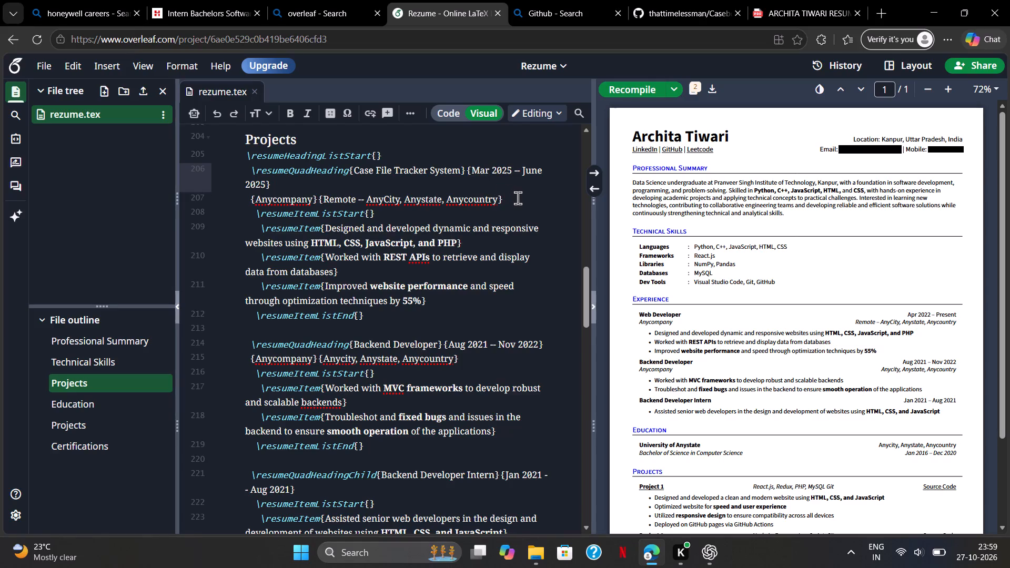
# Change the end month of the Case File Tracker System entry to Dec.
pyautogui.tripleClick(545, 169)
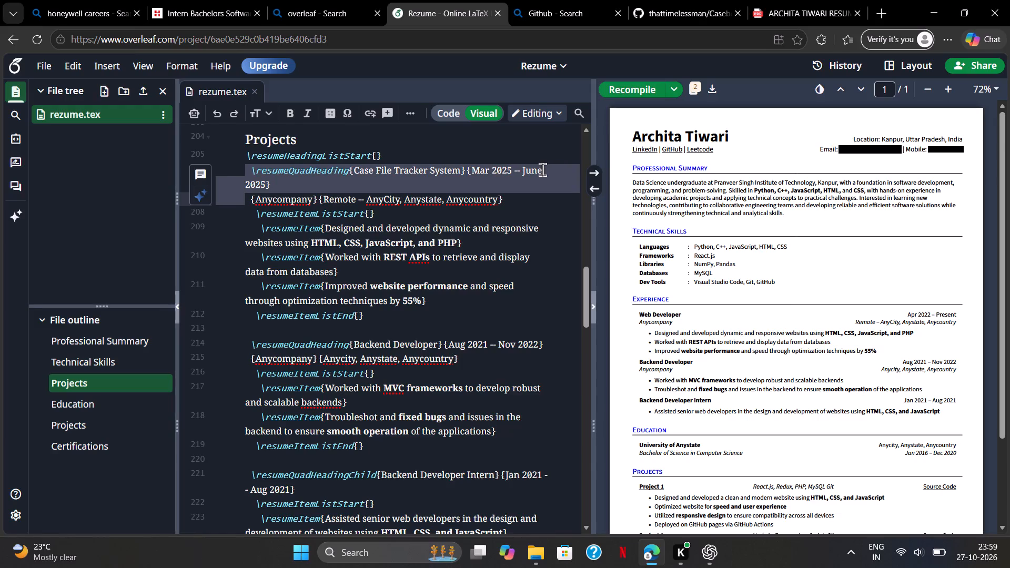
pyautogui.doubleClick(542, 169)
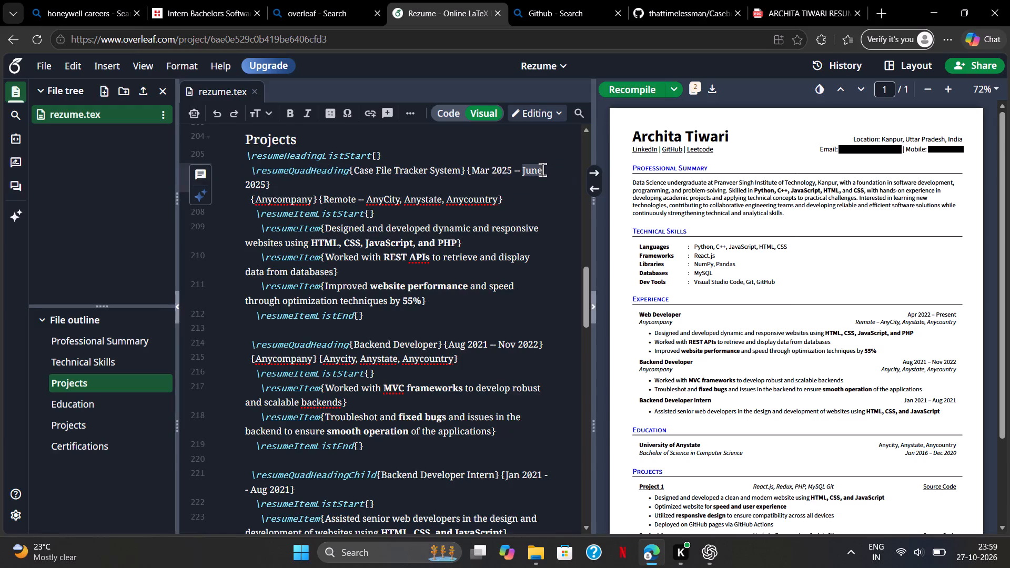
pyautogui.click(542, 169)
pyautogui.press('d')
pyautogui.write('ec')
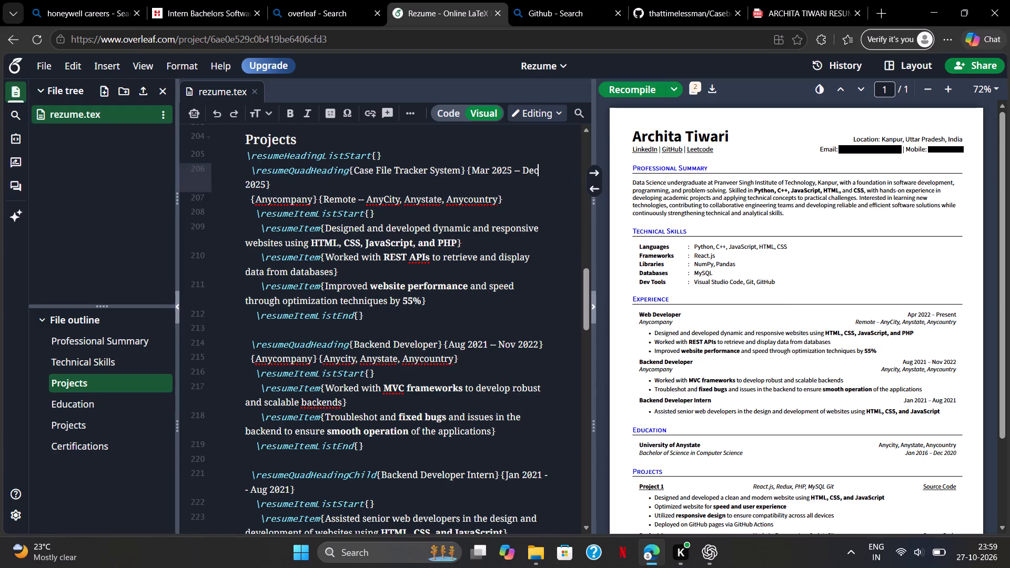
# Delete the placeholder company and location line beneath the Case File Tracker System heading.
pyautogui.tripleClick(318, 198)
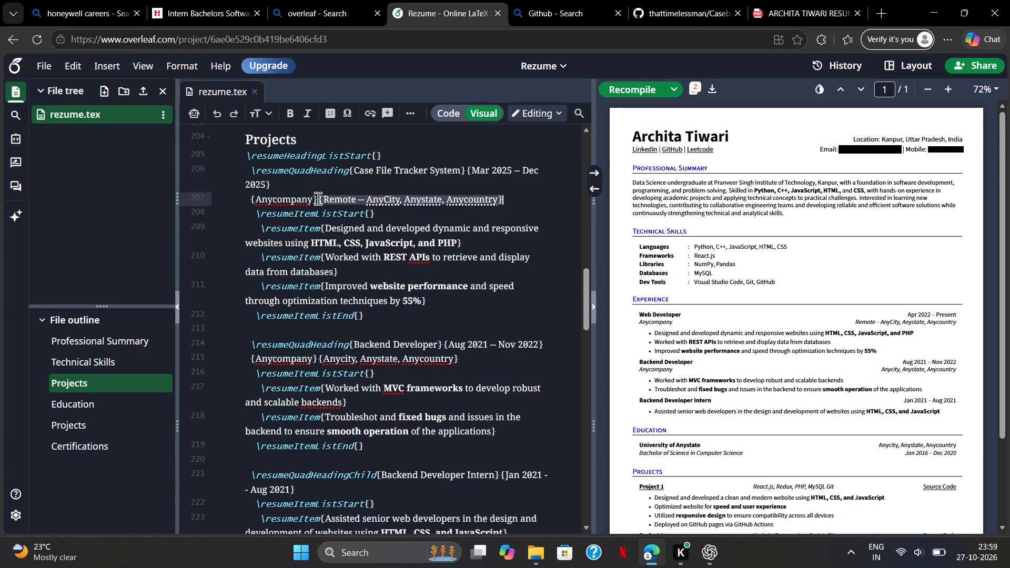
pyautogui.press('BackSpace')
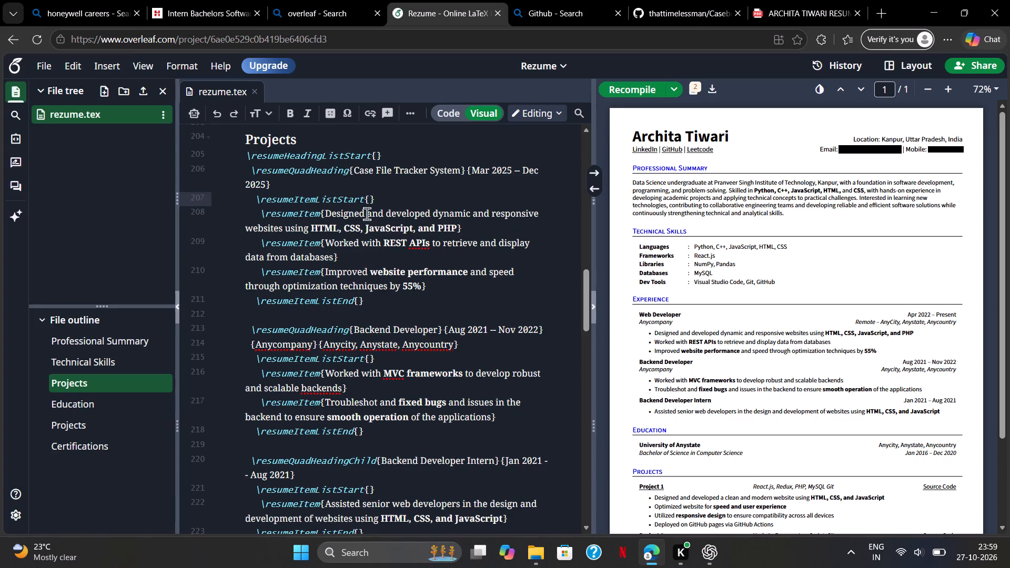
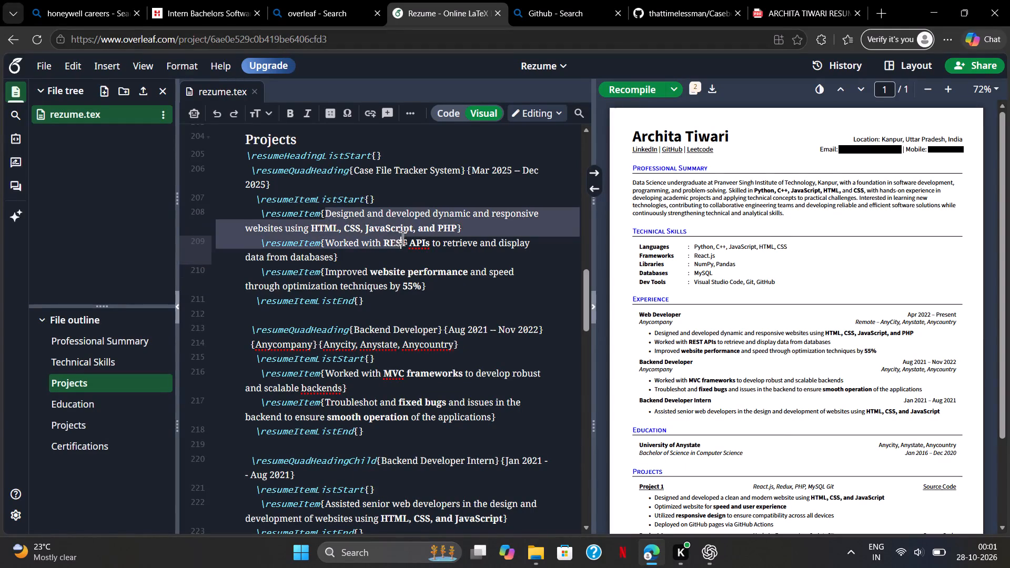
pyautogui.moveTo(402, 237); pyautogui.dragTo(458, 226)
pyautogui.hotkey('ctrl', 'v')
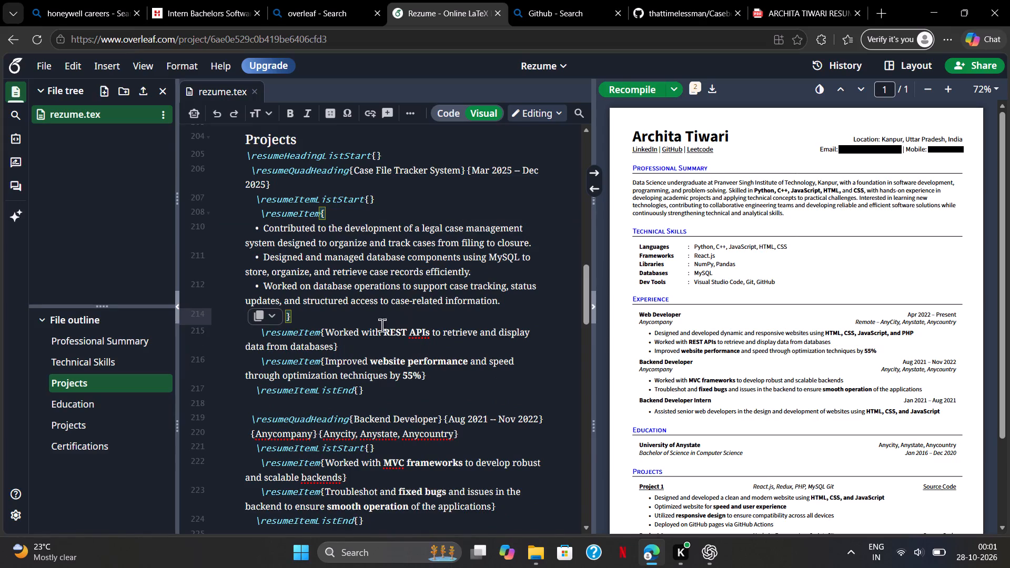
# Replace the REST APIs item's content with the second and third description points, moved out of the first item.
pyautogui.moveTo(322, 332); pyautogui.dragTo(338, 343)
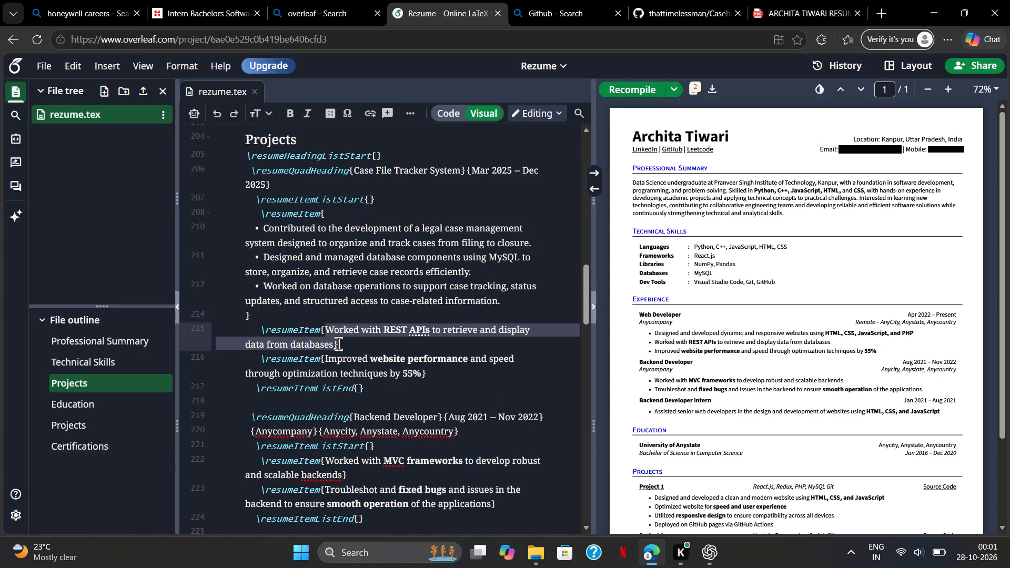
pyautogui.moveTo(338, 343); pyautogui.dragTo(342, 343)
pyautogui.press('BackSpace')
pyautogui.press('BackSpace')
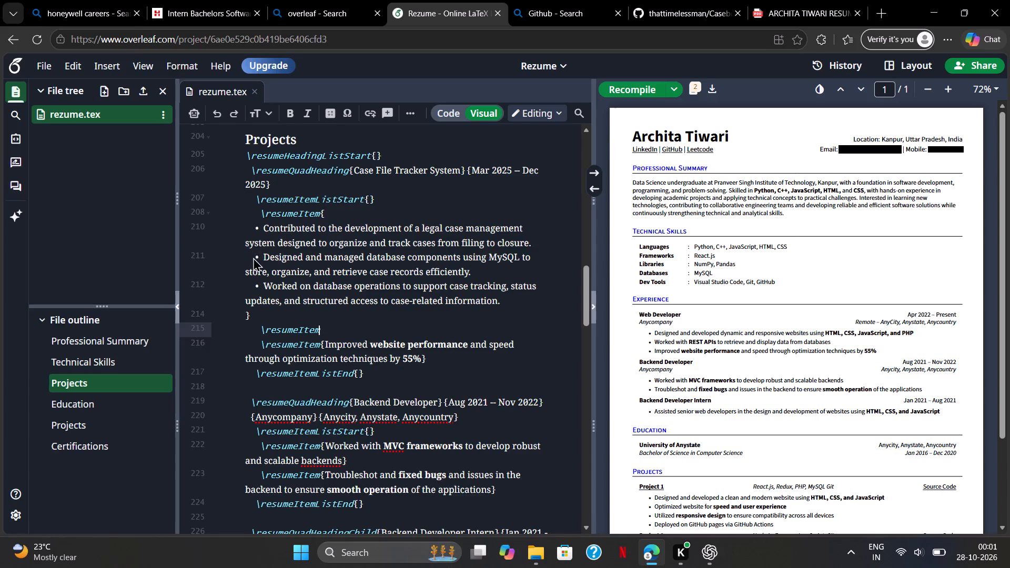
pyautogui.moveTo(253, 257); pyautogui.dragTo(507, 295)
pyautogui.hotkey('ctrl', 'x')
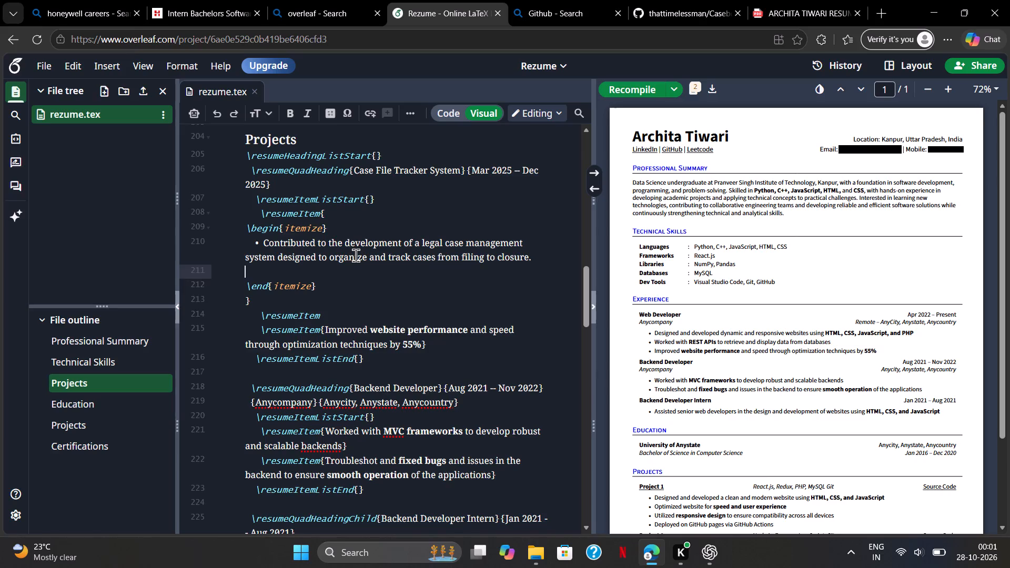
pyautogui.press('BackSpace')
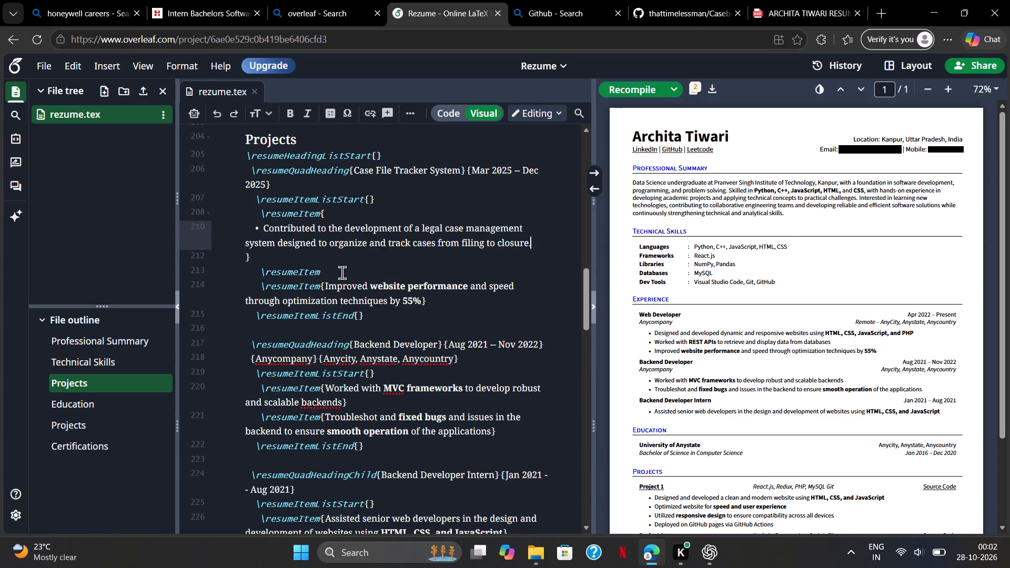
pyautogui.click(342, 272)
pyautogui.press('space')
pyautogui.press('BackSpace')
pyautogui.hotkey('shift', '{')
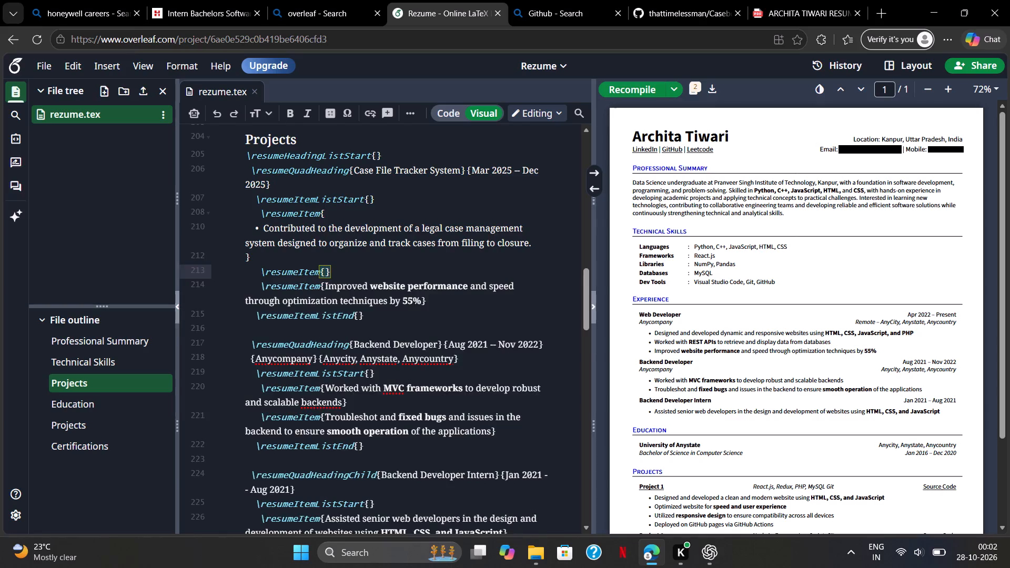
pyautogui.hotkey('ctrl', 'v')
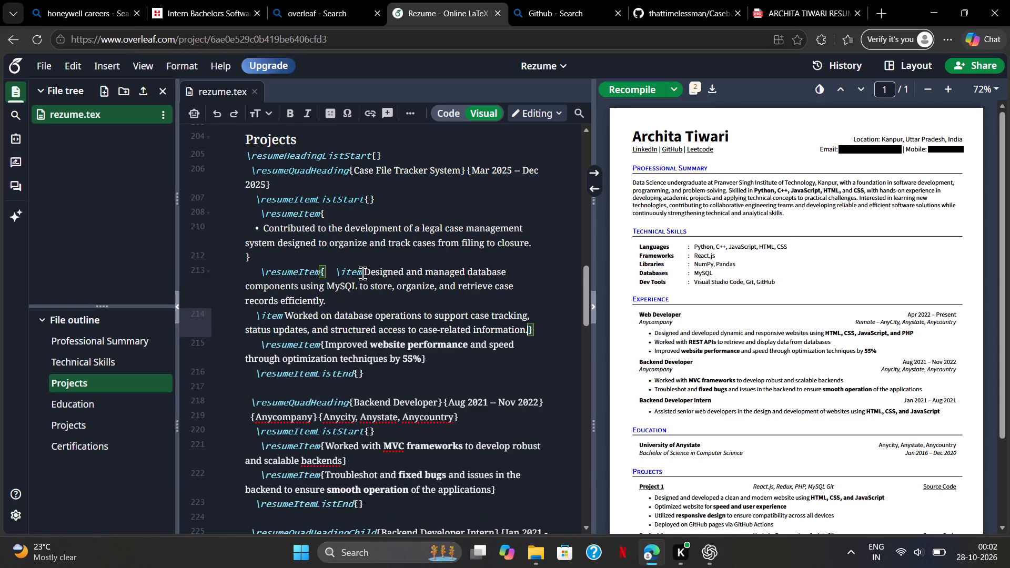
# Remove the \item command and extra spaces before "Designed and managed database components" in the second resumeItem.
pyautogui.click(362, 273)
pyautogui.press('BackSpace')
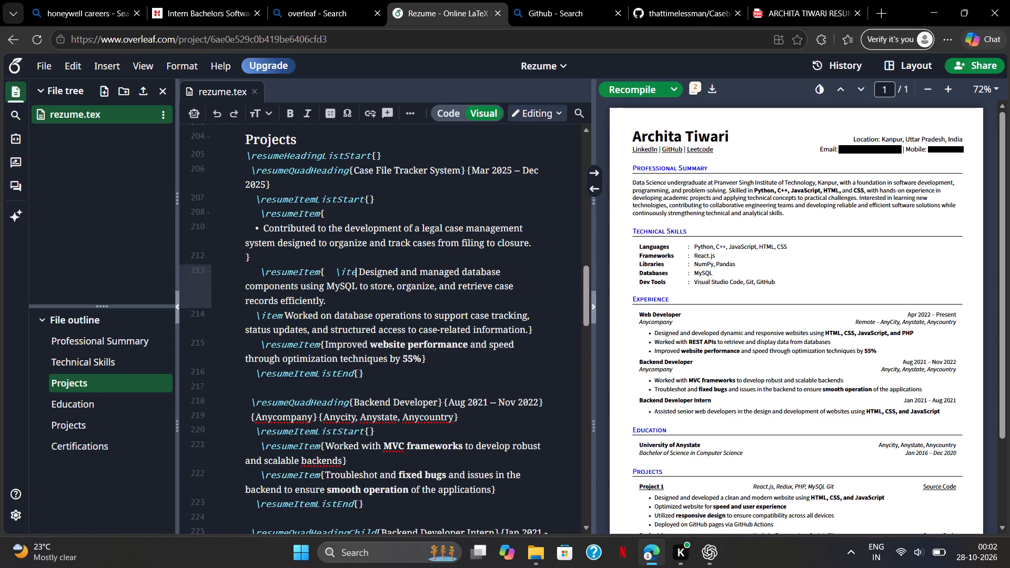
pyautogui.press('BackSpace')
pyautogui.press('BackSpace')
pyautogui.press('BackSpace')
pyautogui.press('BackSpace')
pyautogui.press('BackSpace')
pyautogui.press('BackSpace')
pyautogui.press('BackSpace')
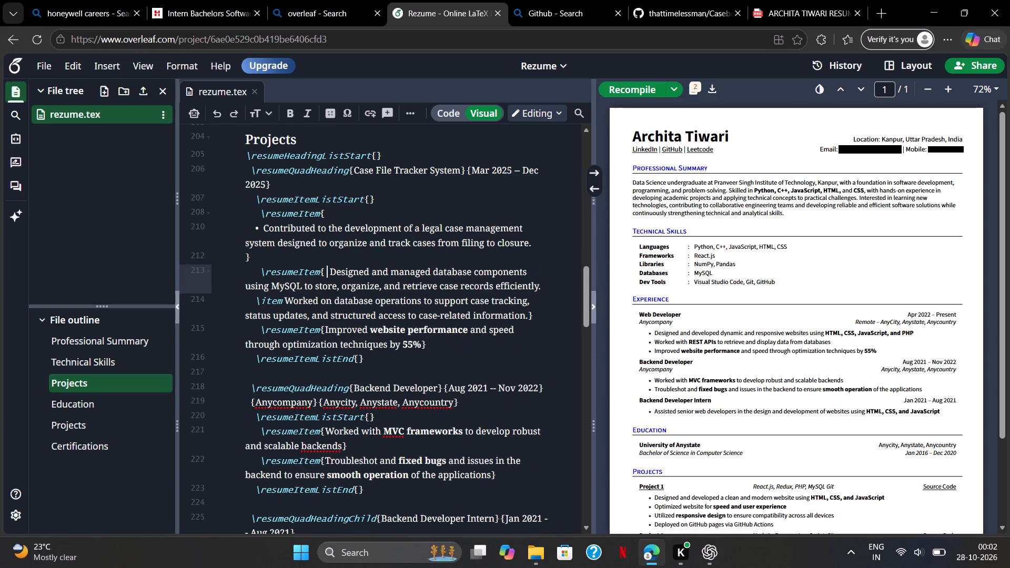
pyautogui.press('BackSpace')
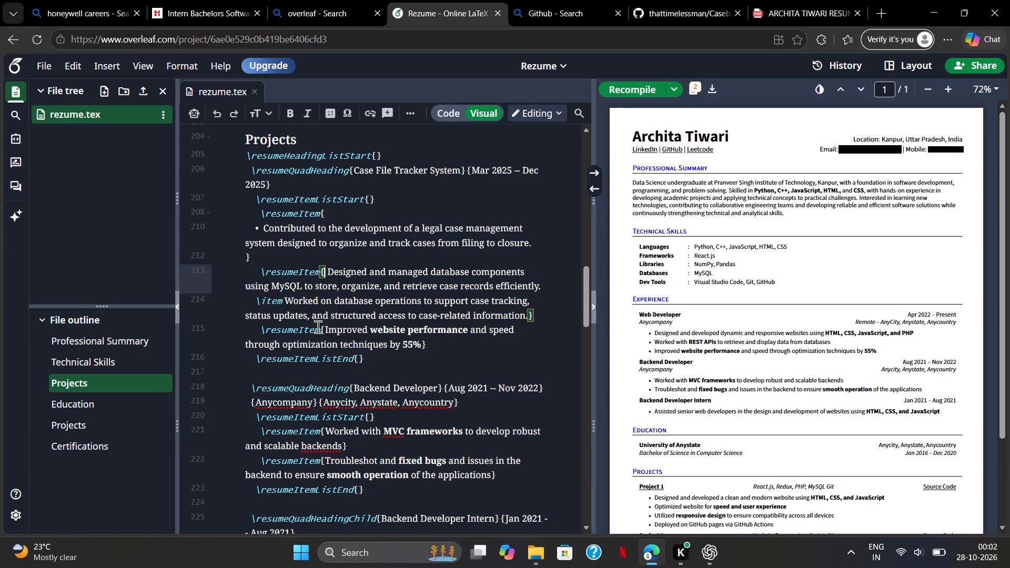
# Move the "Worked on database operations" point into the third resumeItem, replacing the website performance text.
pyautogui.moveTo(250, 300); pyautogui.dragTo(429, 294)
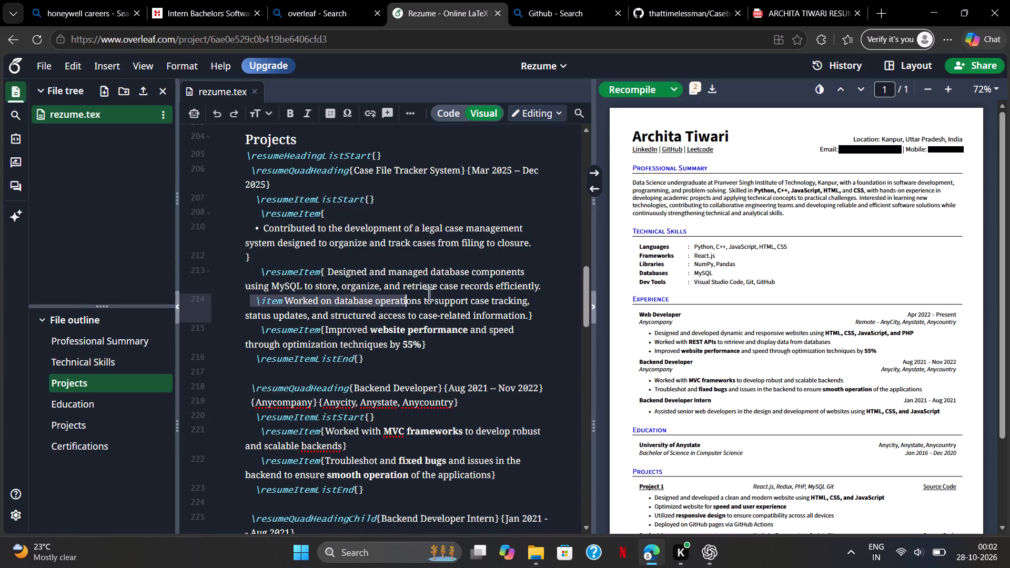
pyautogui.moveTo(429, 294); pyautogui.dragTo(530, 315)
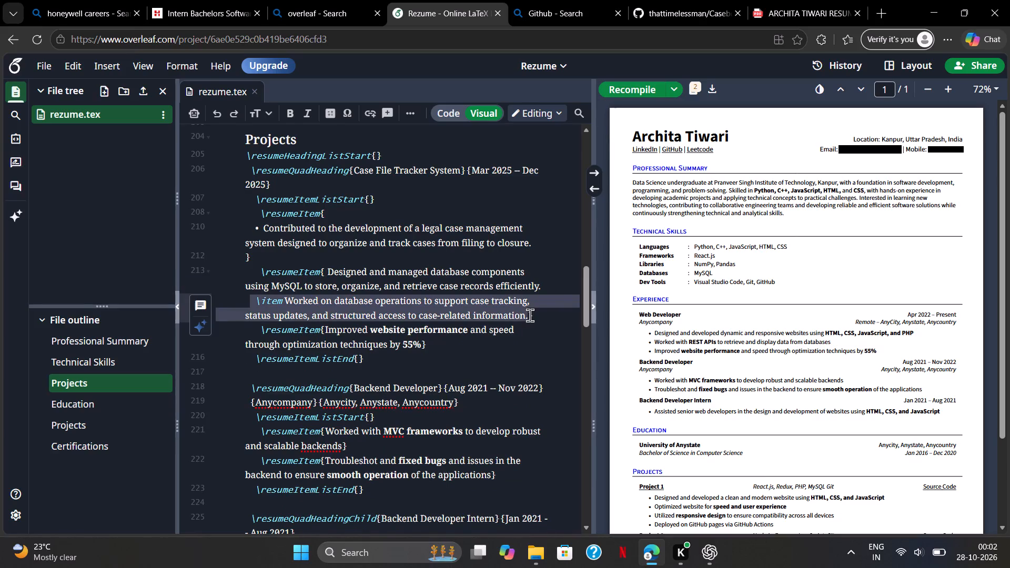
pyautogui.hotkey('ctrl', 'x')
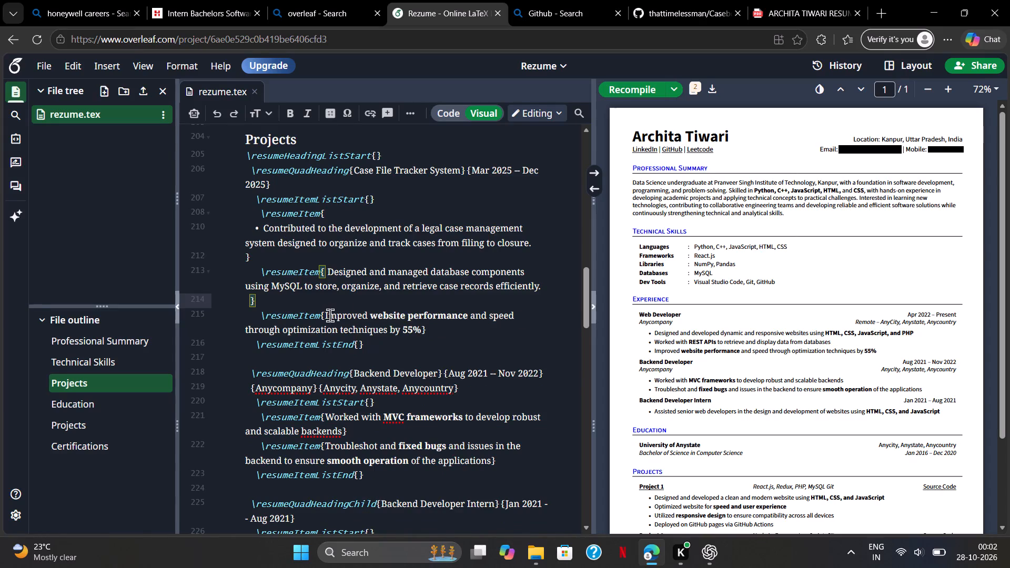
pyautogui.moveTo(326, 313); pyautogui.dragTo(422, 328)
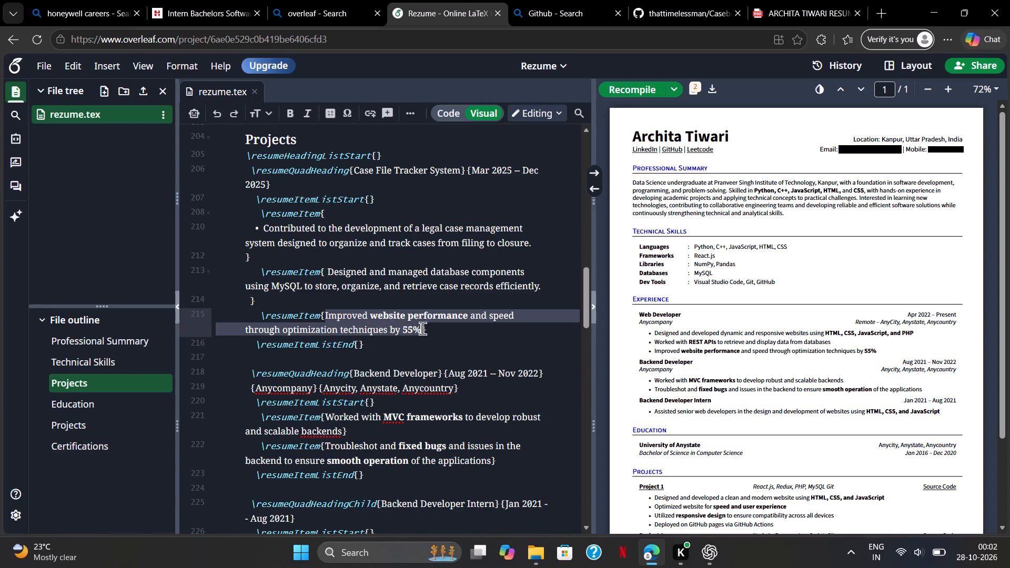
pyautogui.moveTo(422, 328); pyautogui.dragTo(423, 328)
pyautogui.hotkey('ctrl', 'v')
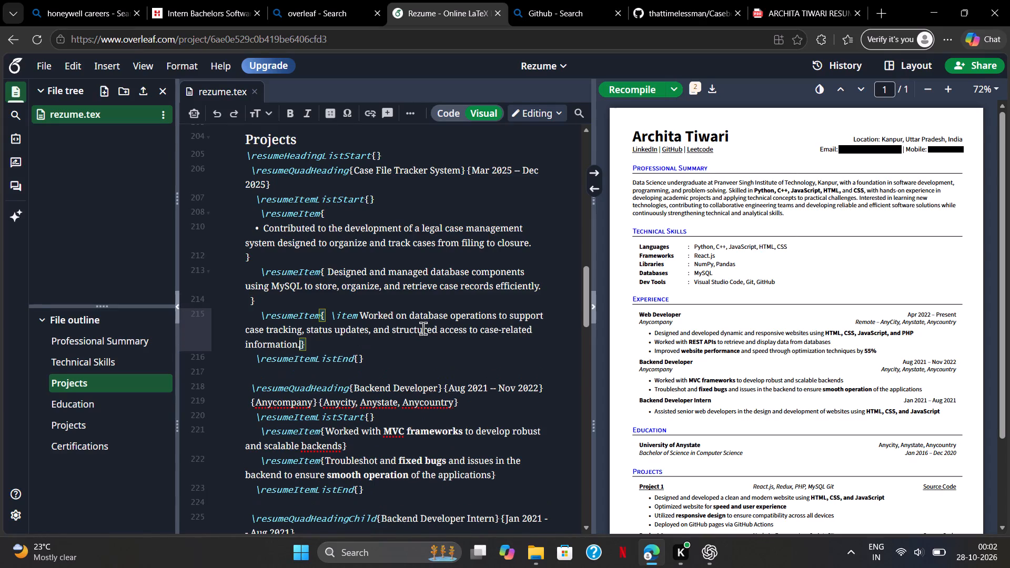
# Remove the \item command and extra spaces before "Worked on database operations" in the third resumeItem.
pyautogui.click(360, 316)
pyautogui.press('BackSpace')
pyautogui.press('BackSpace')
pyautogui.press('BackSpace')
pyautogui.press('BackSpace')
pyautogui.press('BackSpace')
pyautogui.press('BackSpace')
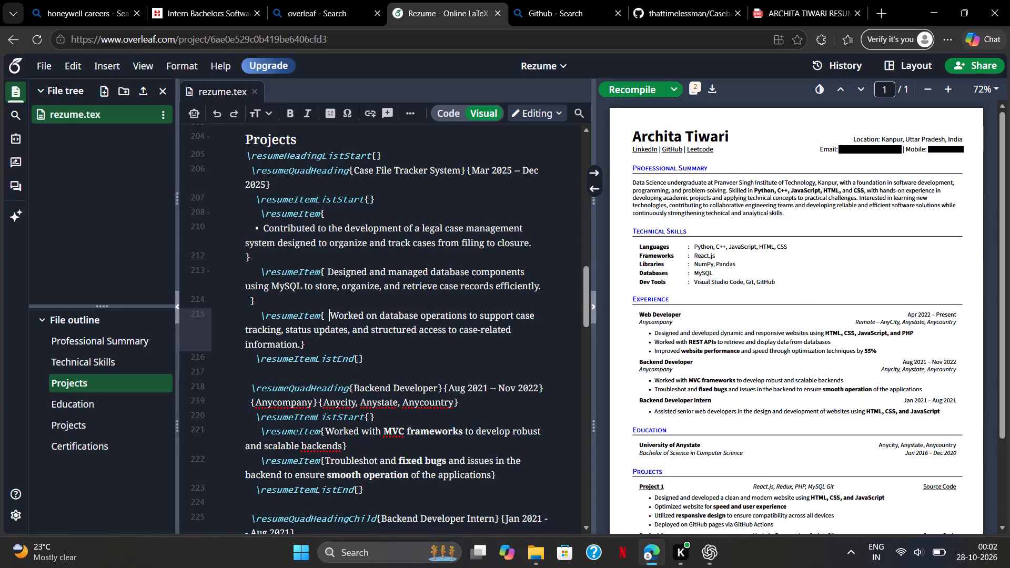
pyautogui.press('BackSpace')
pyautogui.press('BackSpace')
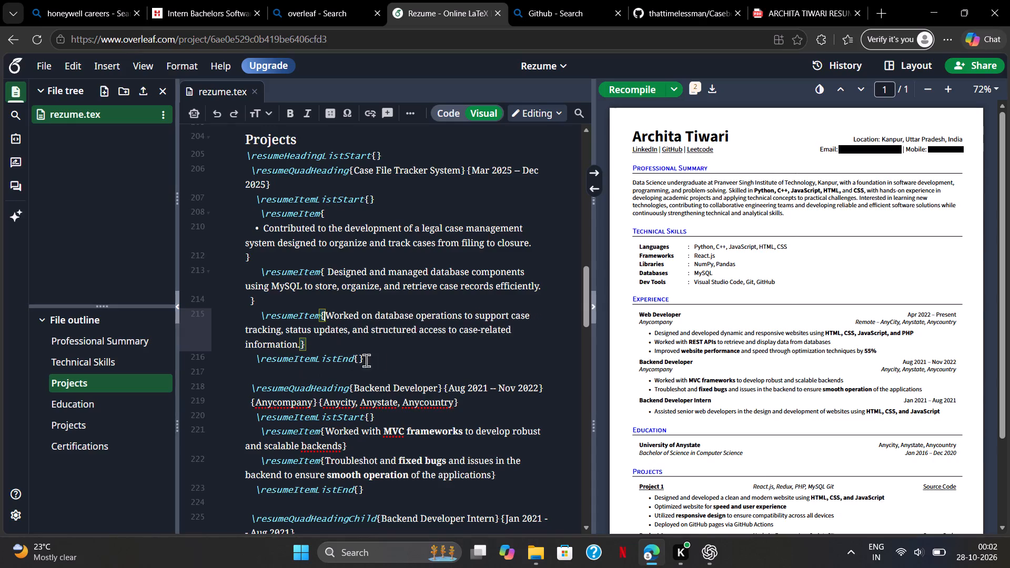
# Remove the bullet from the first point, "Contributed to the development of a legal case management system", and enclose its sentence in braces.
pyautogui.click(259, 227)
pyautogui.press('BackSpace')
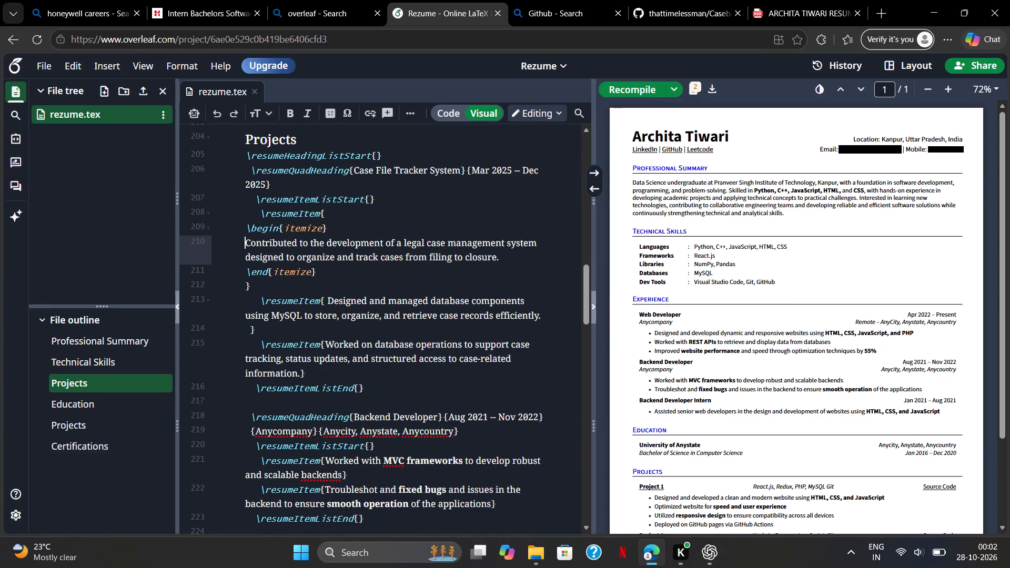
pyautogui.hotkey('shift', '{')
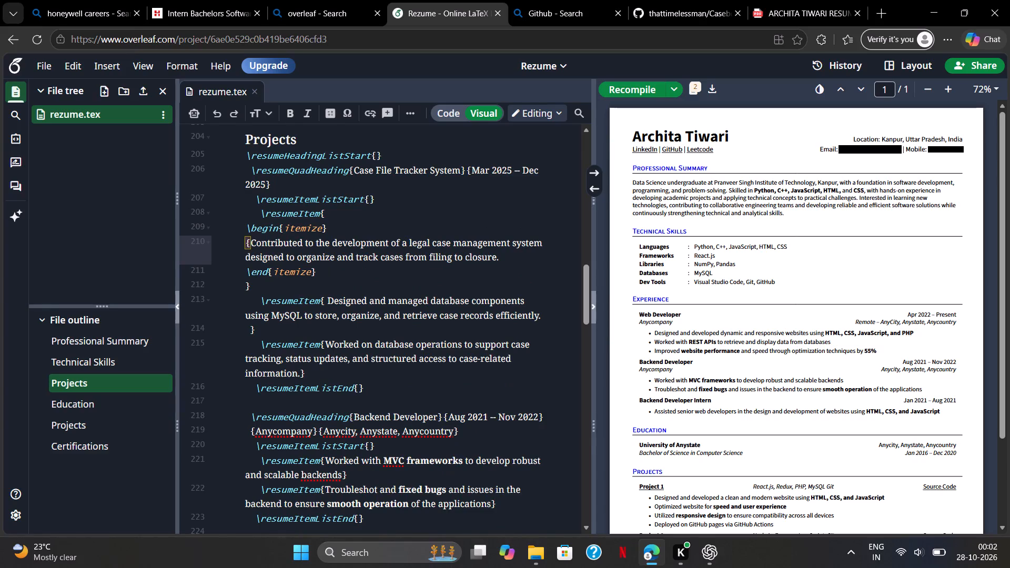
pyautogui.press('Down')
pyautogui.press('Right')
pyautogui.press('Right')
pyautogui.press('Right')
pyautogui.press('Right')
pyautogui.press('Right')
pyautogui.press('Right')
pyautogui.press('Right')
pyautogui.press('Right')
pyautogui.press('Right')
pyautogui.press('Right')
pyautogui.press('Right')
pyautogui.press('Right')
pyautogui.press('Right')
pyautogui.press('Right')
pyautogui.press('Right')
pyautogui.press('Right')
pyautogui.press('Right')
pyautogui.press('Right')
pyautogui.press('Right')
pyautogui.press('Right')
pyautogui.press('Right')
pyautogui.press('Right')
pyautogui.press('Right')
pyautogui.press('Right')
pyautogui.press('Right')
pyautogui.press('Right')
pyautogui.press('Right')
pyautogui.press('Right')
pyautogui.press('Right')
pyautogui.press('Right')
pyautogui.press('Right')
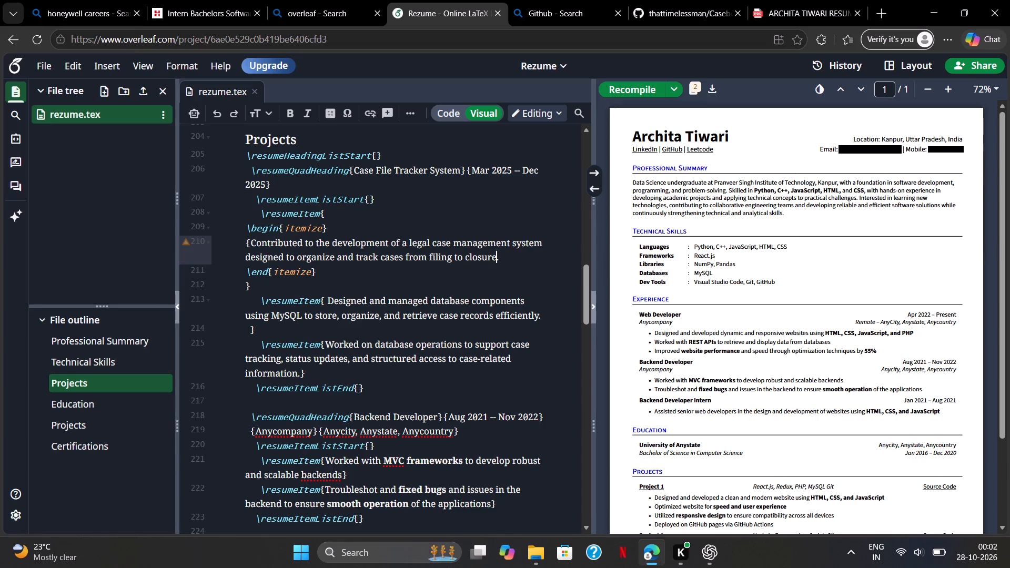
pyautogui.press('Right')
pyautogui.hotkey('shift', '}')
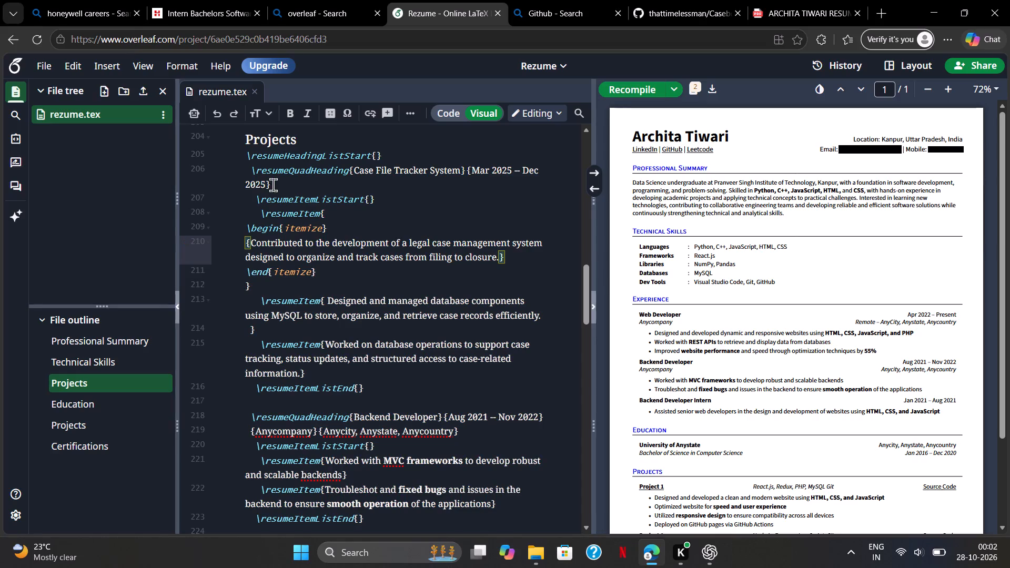
# Recompile the résumé and examine the expanded details of the compile errors.
pyautogui.click(628, 87)
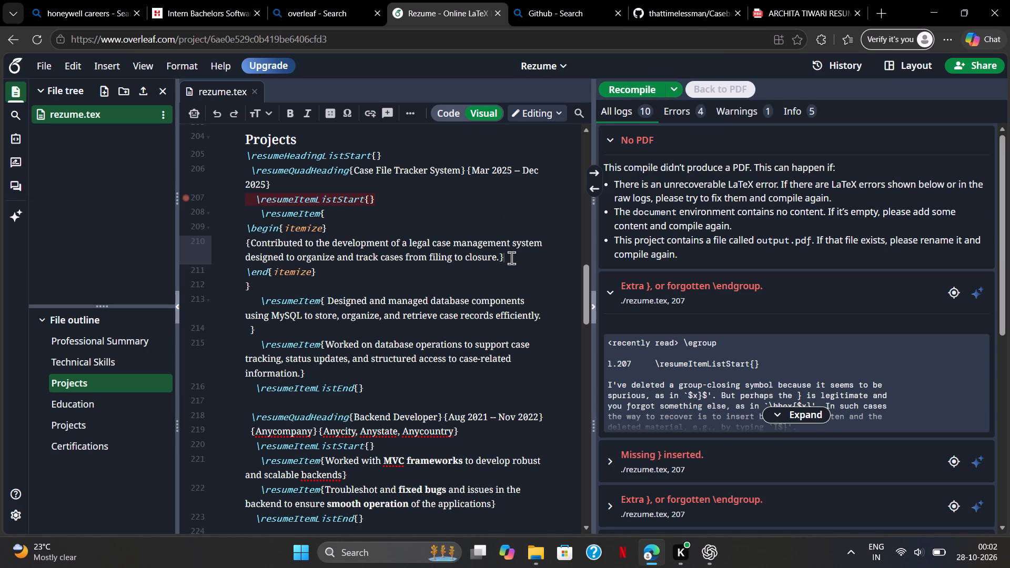
pyautogui.click(361, 204)
pyautogui.click(682, 116)
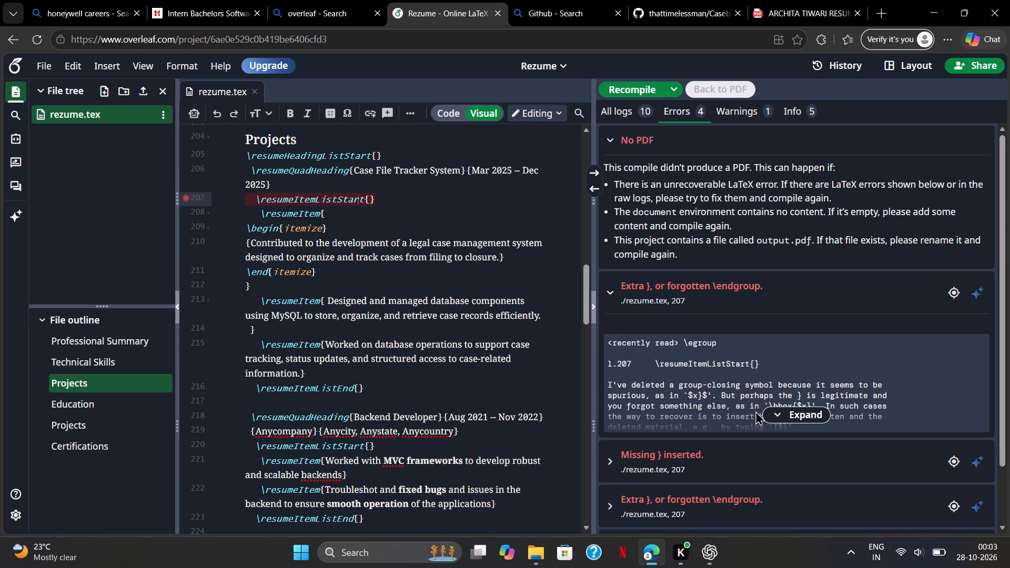
pyautogui.click(774, 412)
pyautogui.scroll(-1, 774, 412)
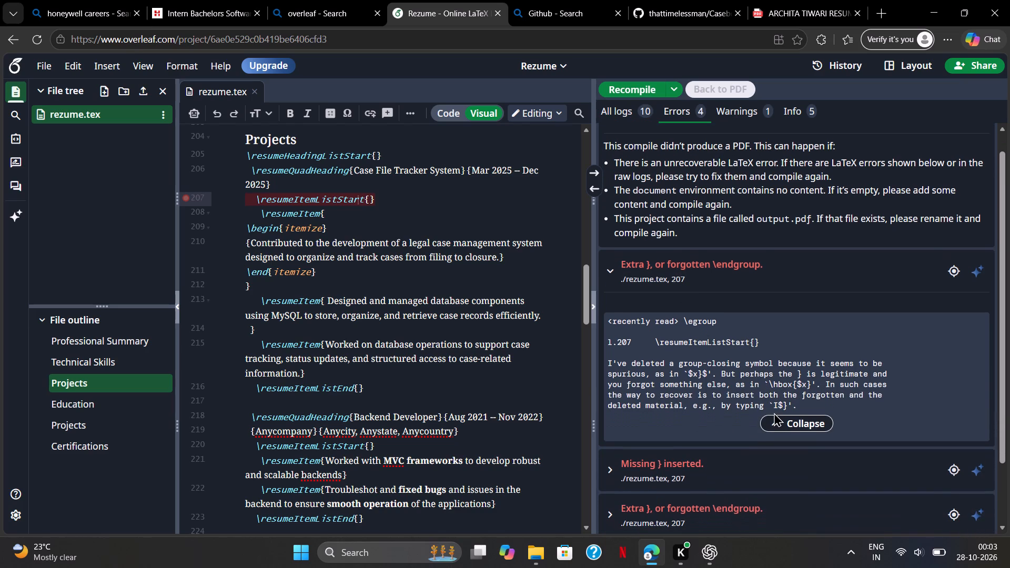
pyautogui.click(419, 201)
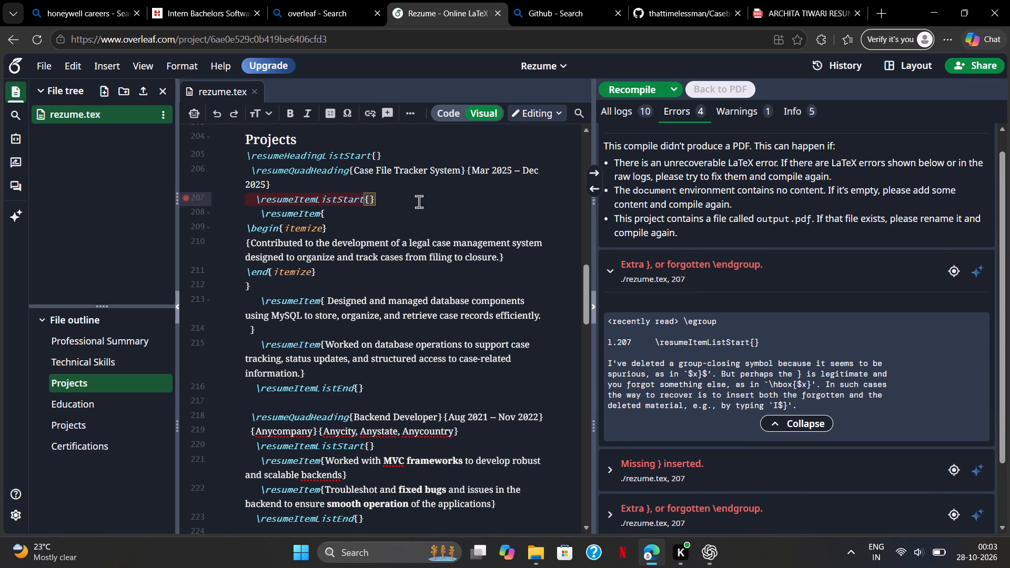
# Undo the Case File Tracker edits back to the template bullets, Anycompany line and Apr 2024 – June 2025 dates, and recompile.
pyautogui.hotkey('ctrl', 'z')
pyautogui.hotkey('ctrl', 'z')
pyautogui.hotkey('ctrl', 'z')
pyautogui.hotkey('ctrl', 'z')
pyautogui.hotkey('ctrl', 'z')
pyautogui.hotkey('ctrl', 'z')
pyautogui.hotkey('ctrl', 'z')
pyautogui.hotkey('ctrl', 'z')
pyautogui.hotkey('ctrl', 'z')
pyautogui.hotkey('ctrl', 'z')
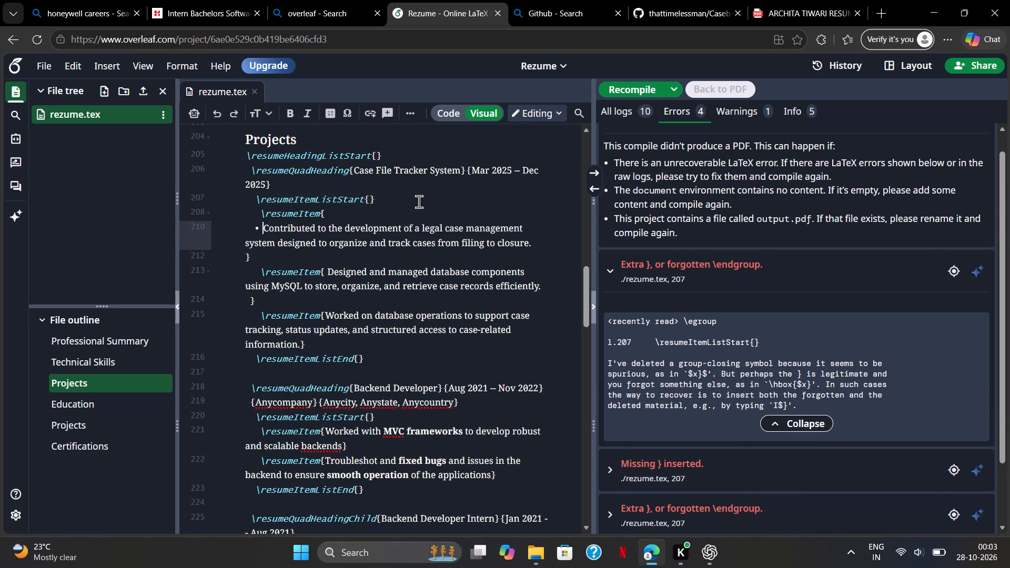
pyautogui.hotkey('ctrl', 'z')
pyautogui.hotkey('ctrl', 'z')
pyautogui.hotkey('ctrl', 'z')
pyautogui.hotkey('ctrl', 'z')
pyautogui.hotkey('ctrl', 'z')
pyautogui.hotkey('ctrl', 'z')
pyautogui.hotkey('ctrl', 'z')
pyautogui.hotkey('ctrl', 'z')
pyautogui.hotkey('ctrl', 'z')
pyautogui.hotkey('ctrl', 'z')
pyautogui.hotkey('ctrl', 'z')
pyautogui.hotkey('ctrl', 'z')
pyautogui.hotkey('ctrl', 'z')
pyautogui.hotkey('ctrl', 'z')
pyautogui.hotkey('ctrl', 'z')
pyautogui.hotkey('ctrl', 'z')
pyautogui.hotkey('ctrl', 'z')
pyautogui.hotkey('ctrl', 'z')
pyautogui.hotkey('ctrl', 'z')
pyautogui.hotkey('ctrl', 'z')
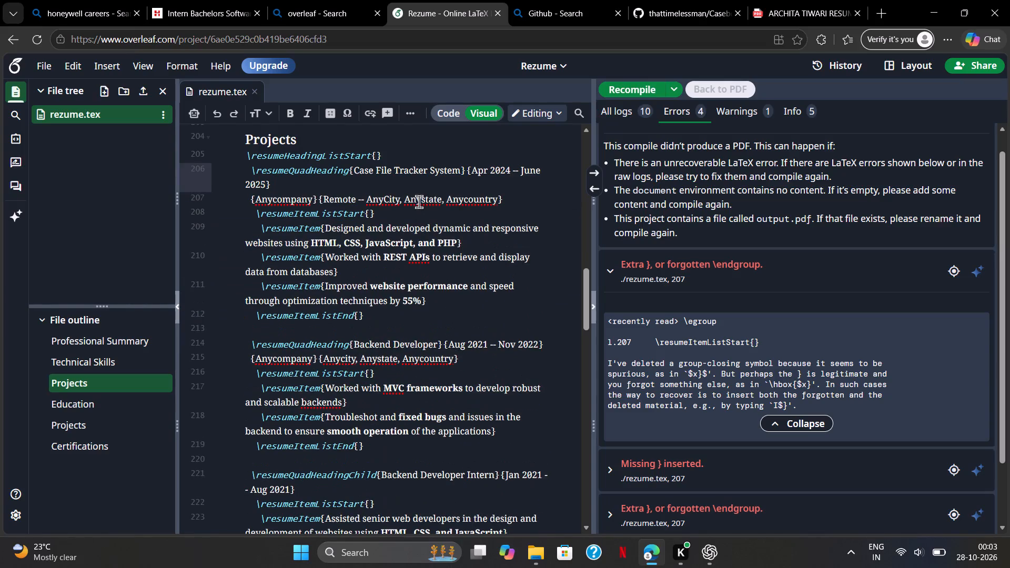
pyautogui.click(620, 87)
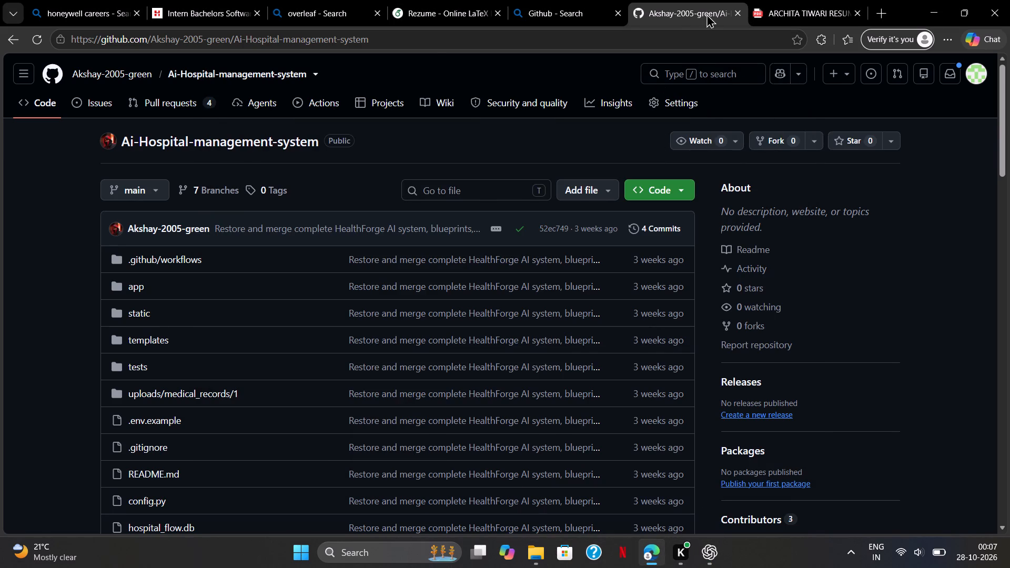
pyautogui.click(449, 3)
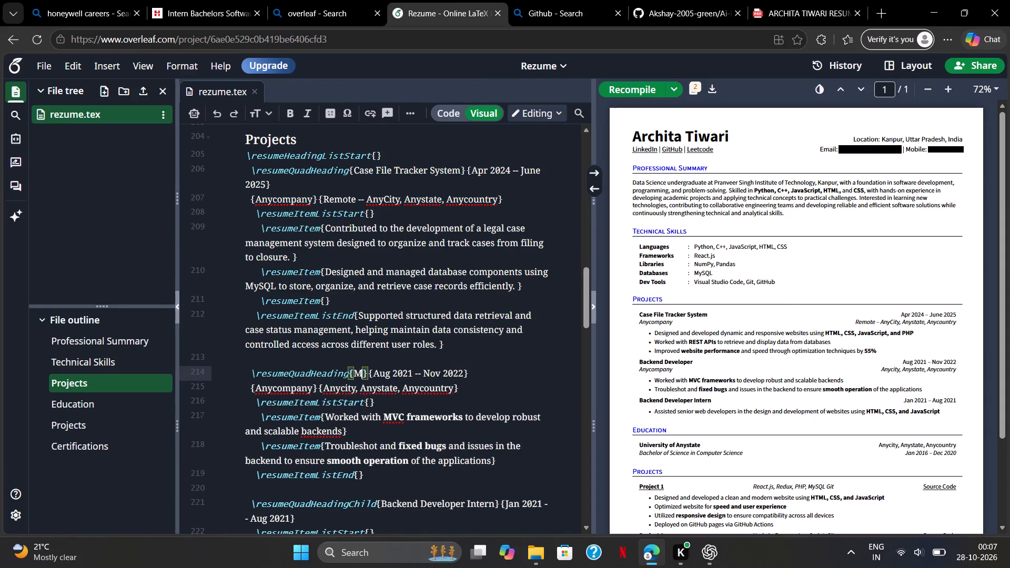
pyautogui.write('ed')
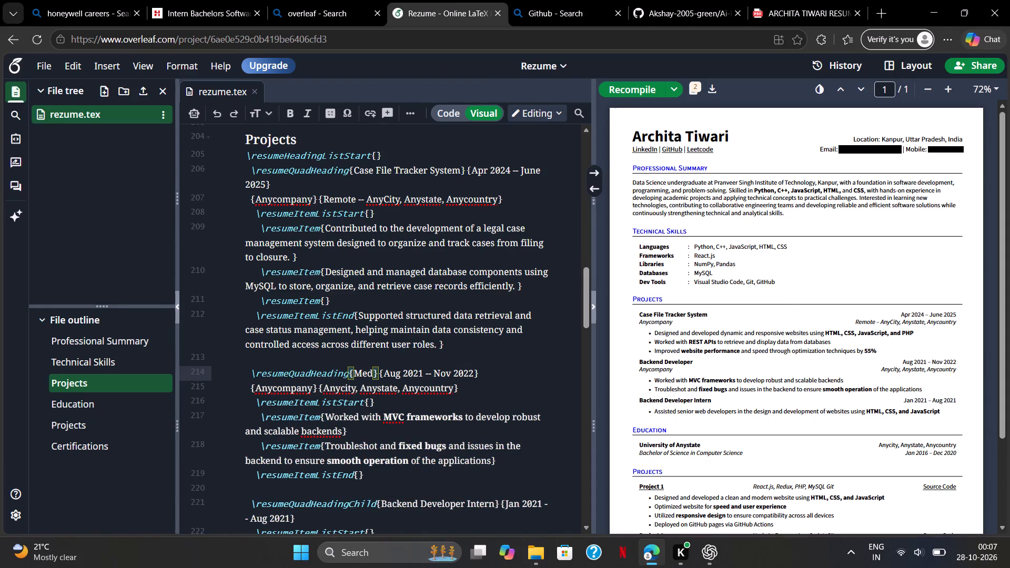
pyautogui.write('ua')
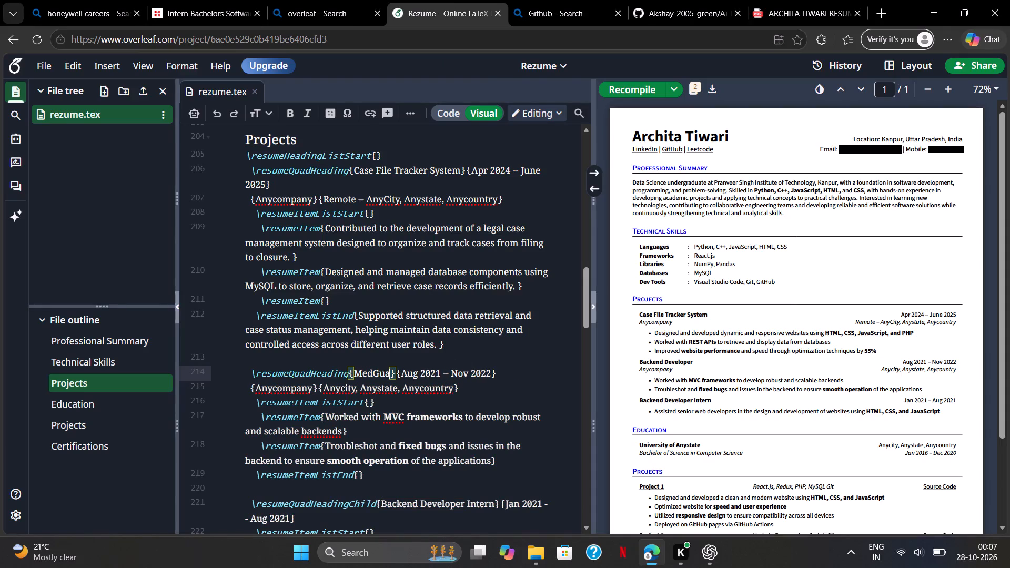
pyautogui.write('rd')
pyautogui.press('space')
pyautogui.write('AI')
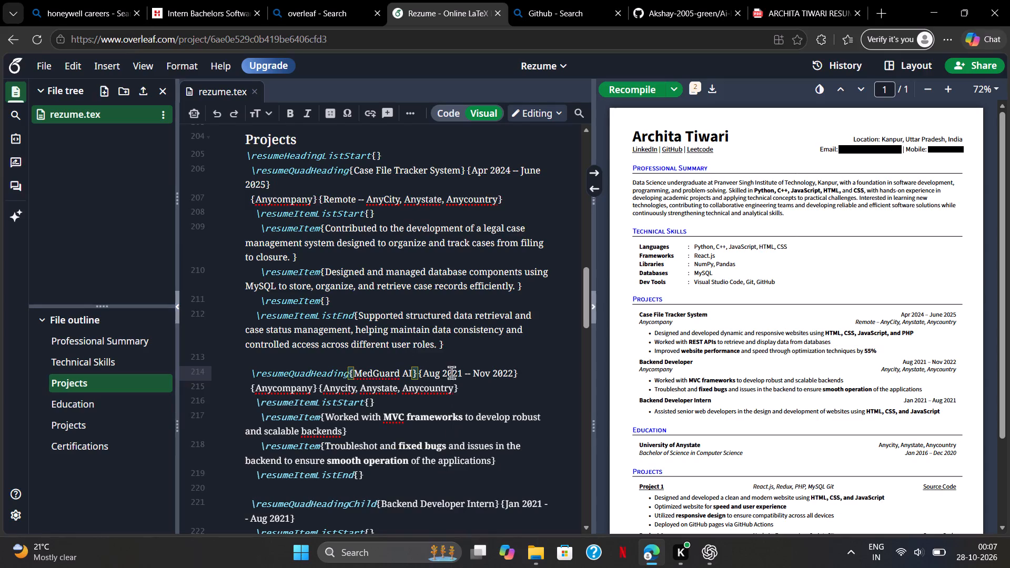
# Change the MedGuard AI project dates in the heading to "Aug 2025 -- Ongoing".
pyautogui.click(462, 376)
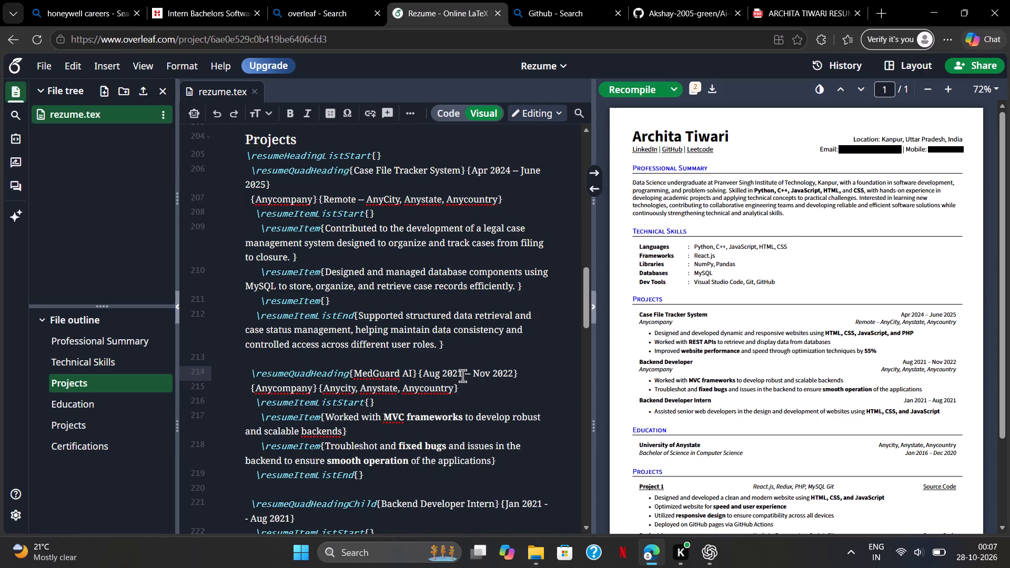
pyautogui.press('BackSpace')
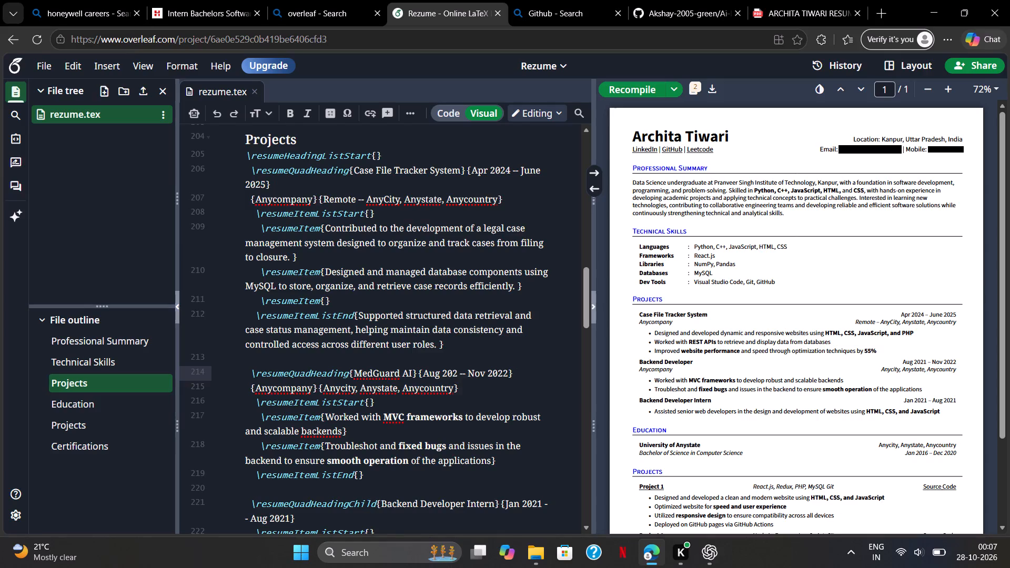
pyautogui.press('5')
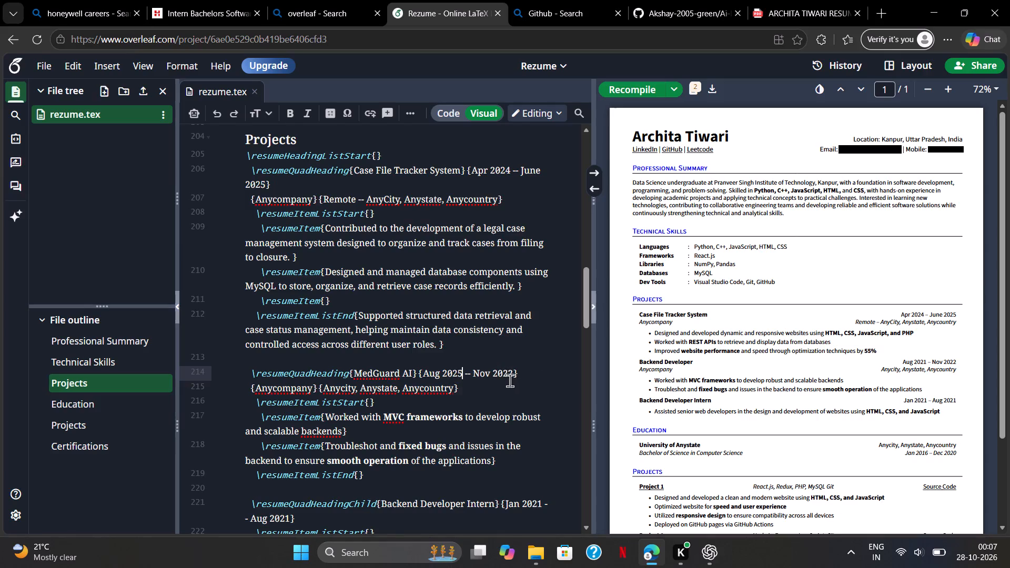
pyautogui.click(512, 374)
pyautogui.press('BackSpace')
pyautogui.press('BackSpace')
pyautogui.press('BackSpace')
pyautogui.press('BackSpace')
pyautogui.press('BackSpace')
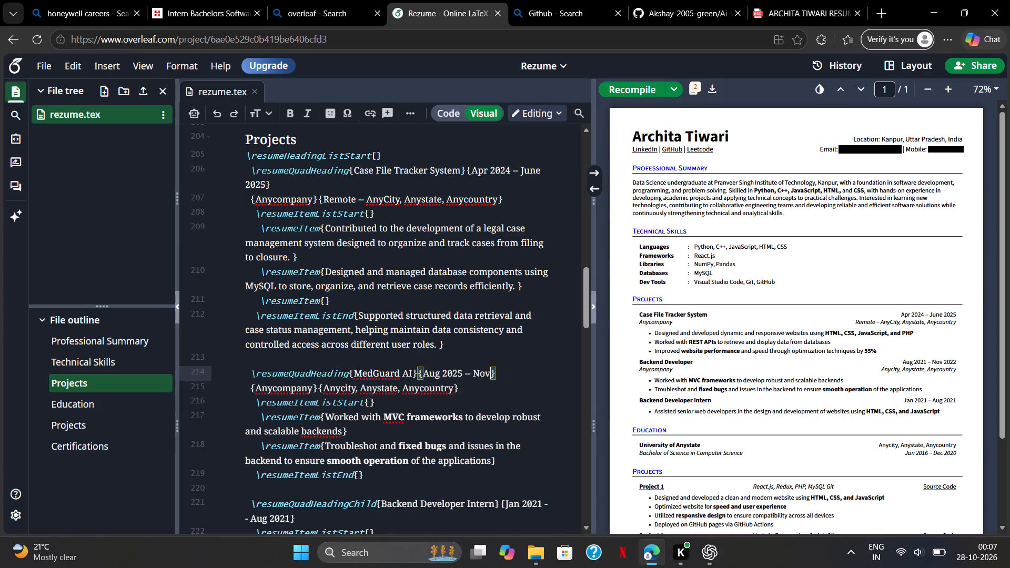
pyautogui.press('BackSpace')
pyautogui.press('BackSpace')
pyautogui.press('BackSpace')
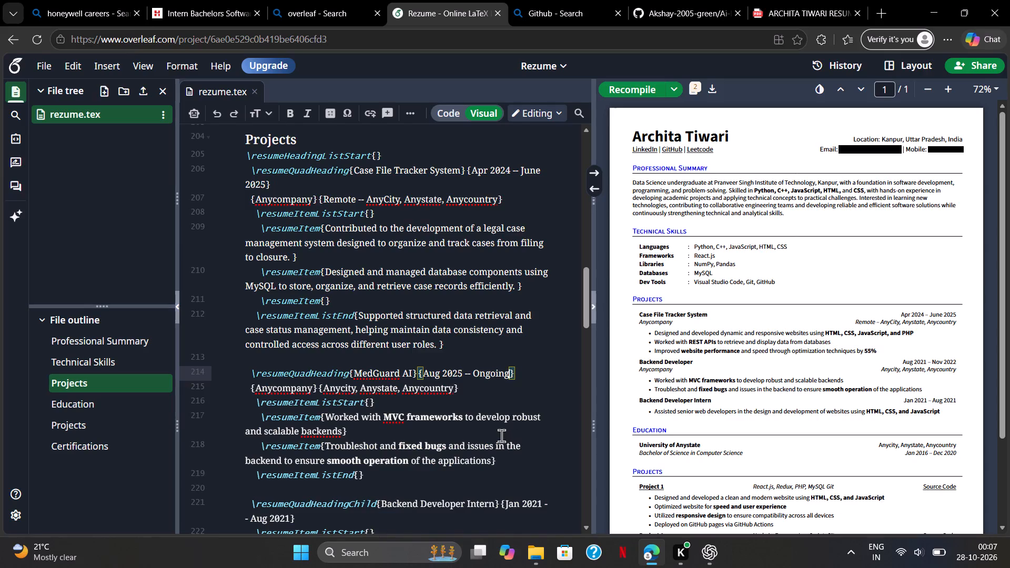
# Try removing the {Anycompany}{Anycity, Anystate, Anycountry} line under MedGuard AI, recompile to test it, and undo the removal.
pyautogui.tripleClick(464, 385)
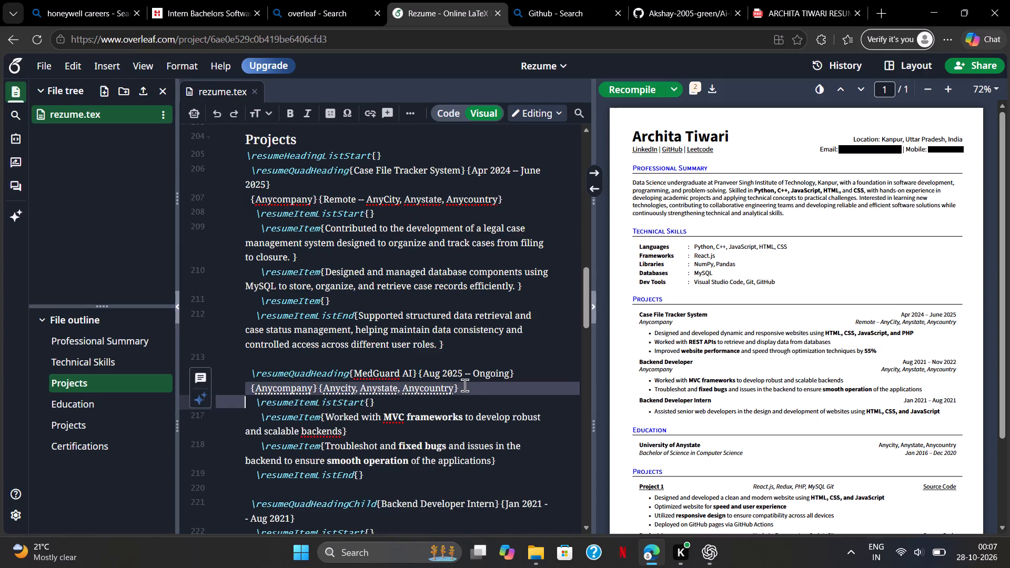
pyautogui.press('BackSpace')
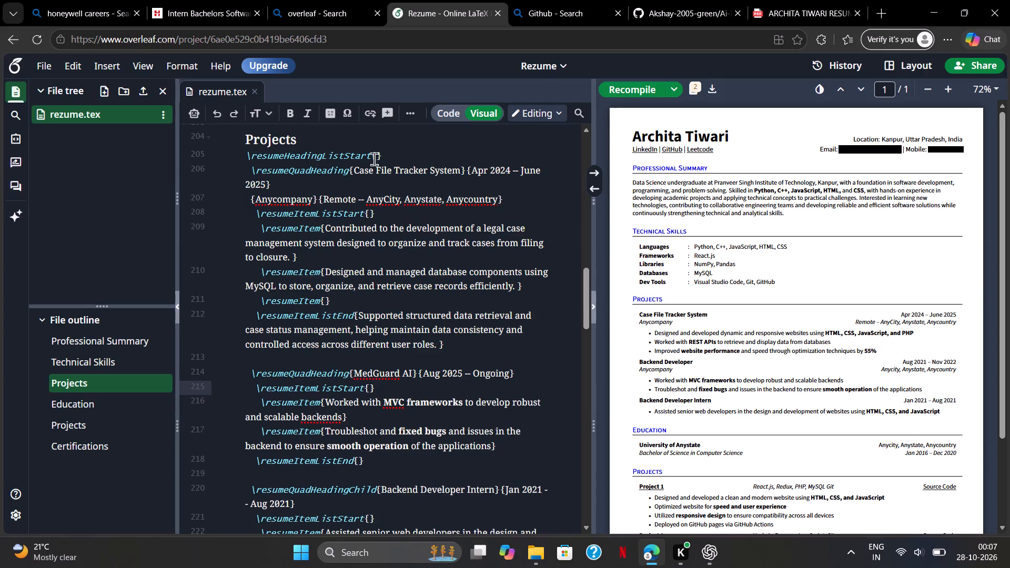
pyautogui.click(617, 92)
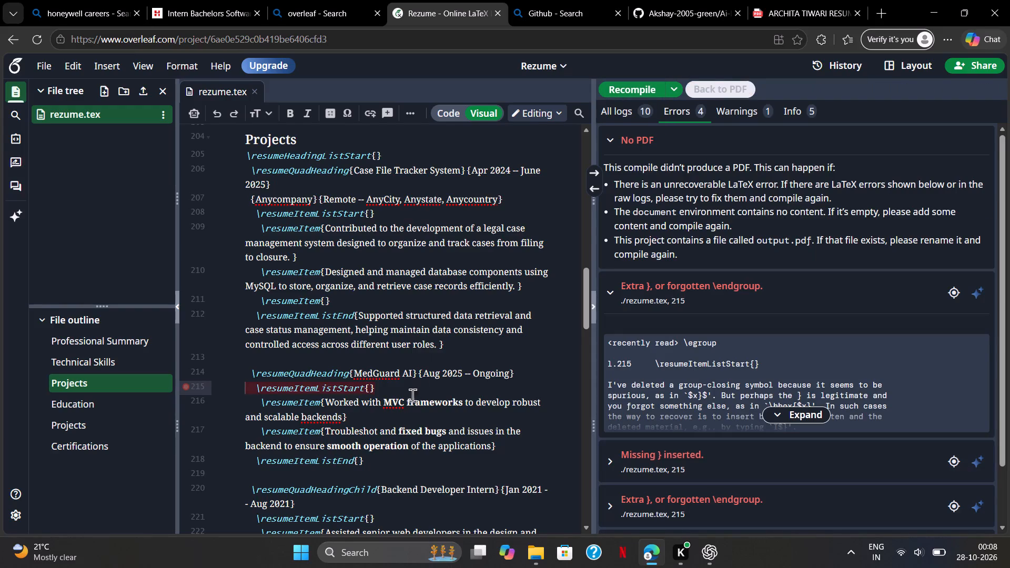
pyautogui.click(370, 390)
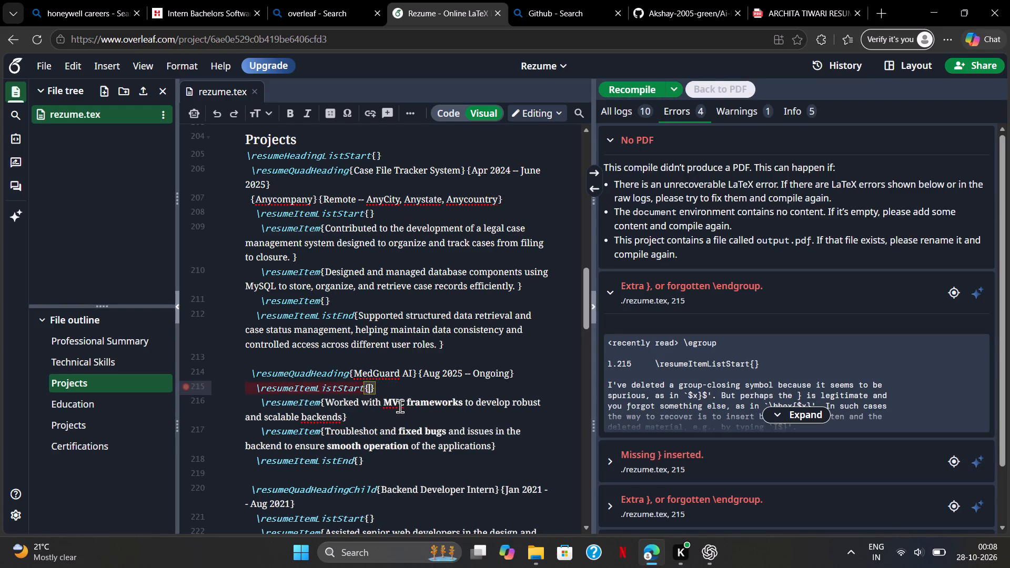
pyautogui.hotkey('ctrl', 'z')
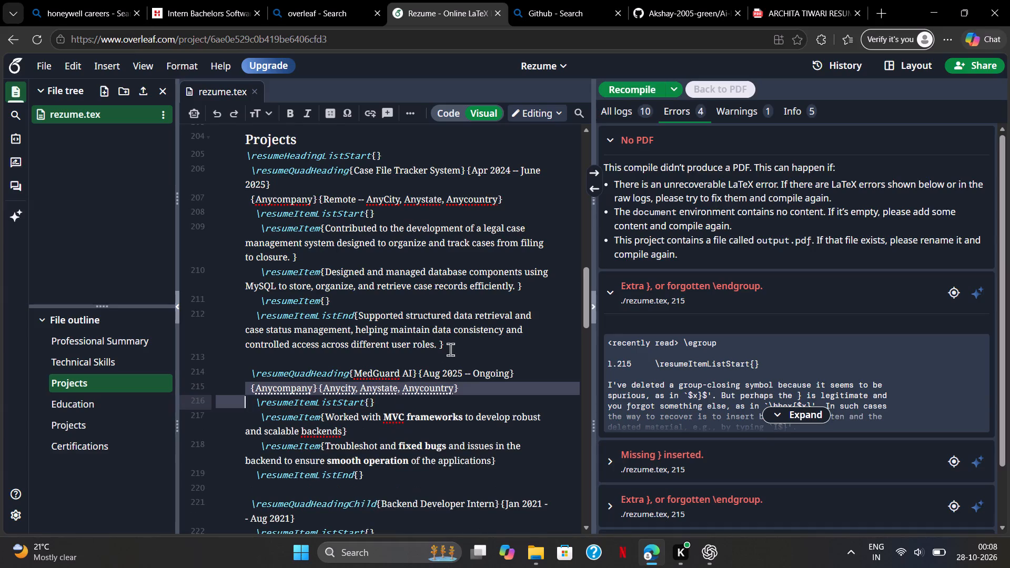
# Recompile the résumé and check the Projects section in the PDF preview.
pyautogui.click(635, 88)
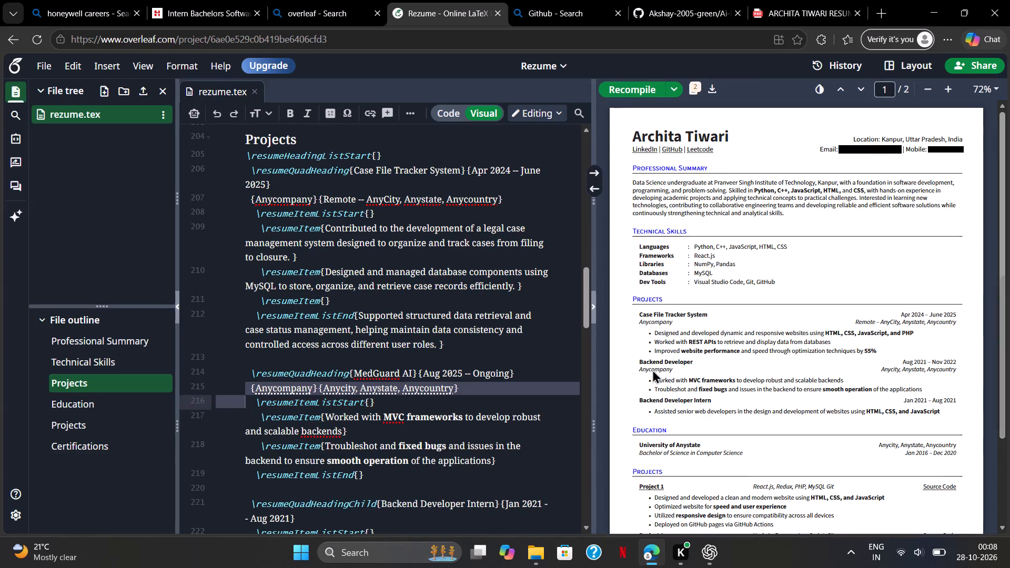
pyautogui.scroll(-2, 674, 401)
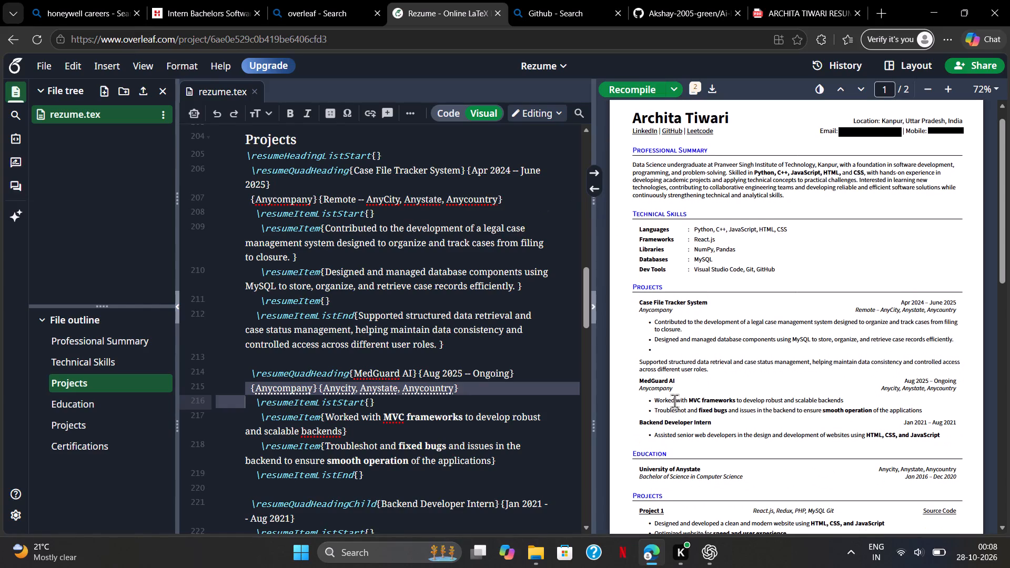
pyautogui.scroll(-2, 674, 401)
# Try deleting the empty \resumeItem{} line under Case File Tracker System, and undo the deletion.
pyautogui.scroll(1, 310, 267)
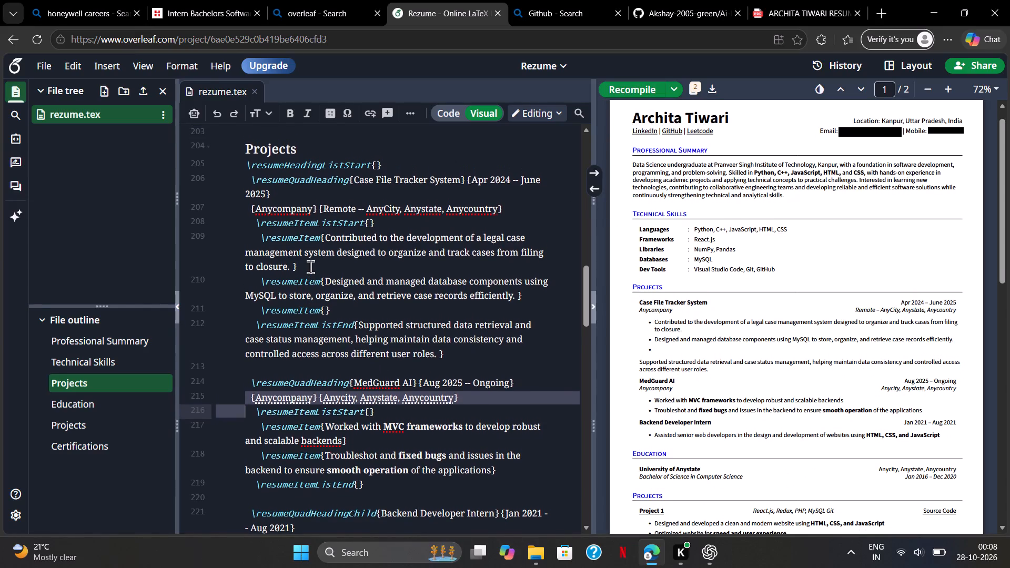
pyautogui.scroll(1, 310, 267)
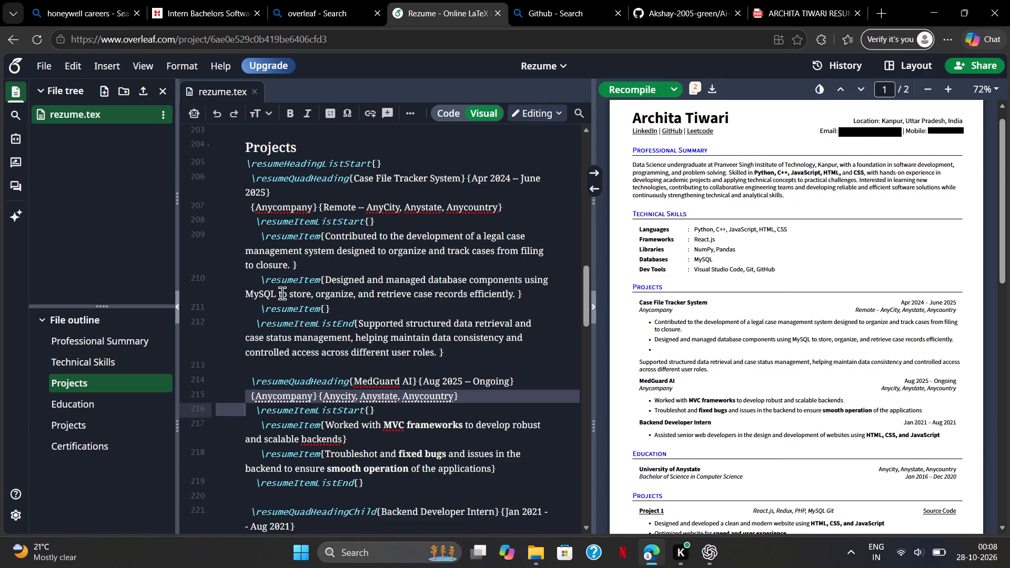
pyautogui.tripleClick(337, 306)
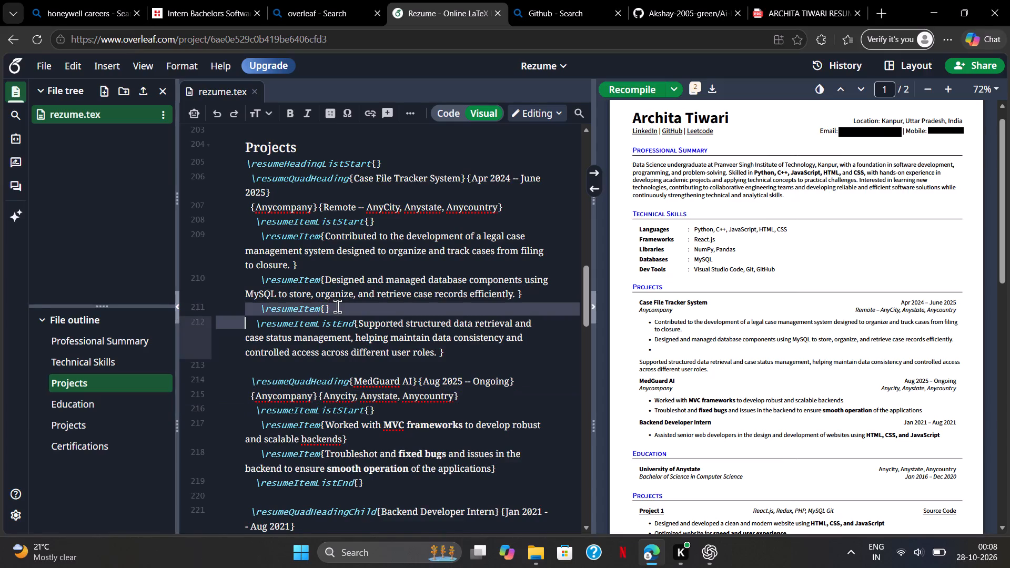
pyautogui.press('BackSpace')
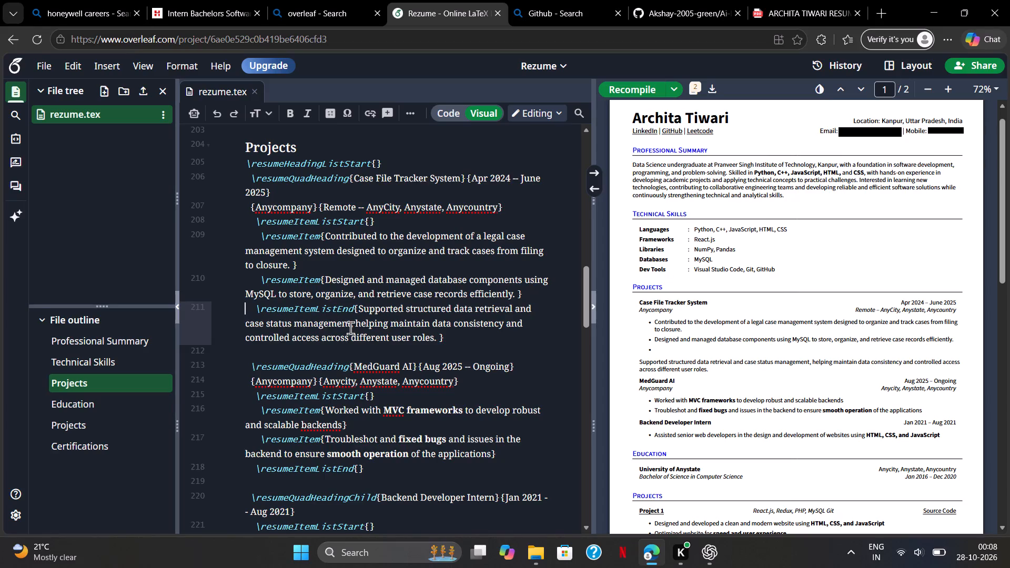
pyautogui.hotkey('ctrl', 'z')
# Move the "Supported structured data retrieval and case status management" point from \resumeItemListEnd into the empty \resumeItem braces above it, and recompile.
pyautogui.moveTo(359, 324); pyautogui.dragTo(435, 343)
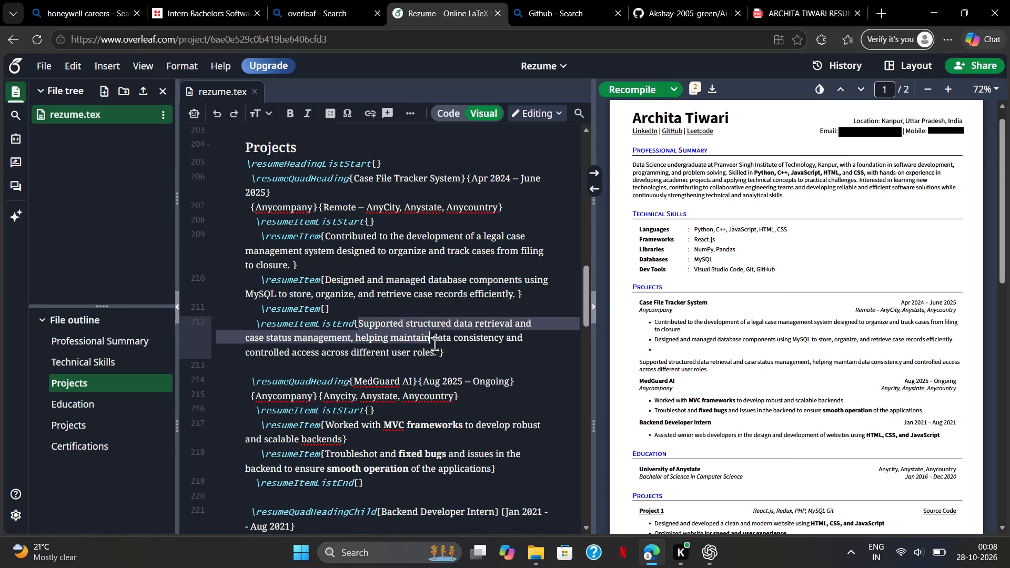
pyautogui.moveTo(435, 343); pyautogui.dragTo(439, 357)
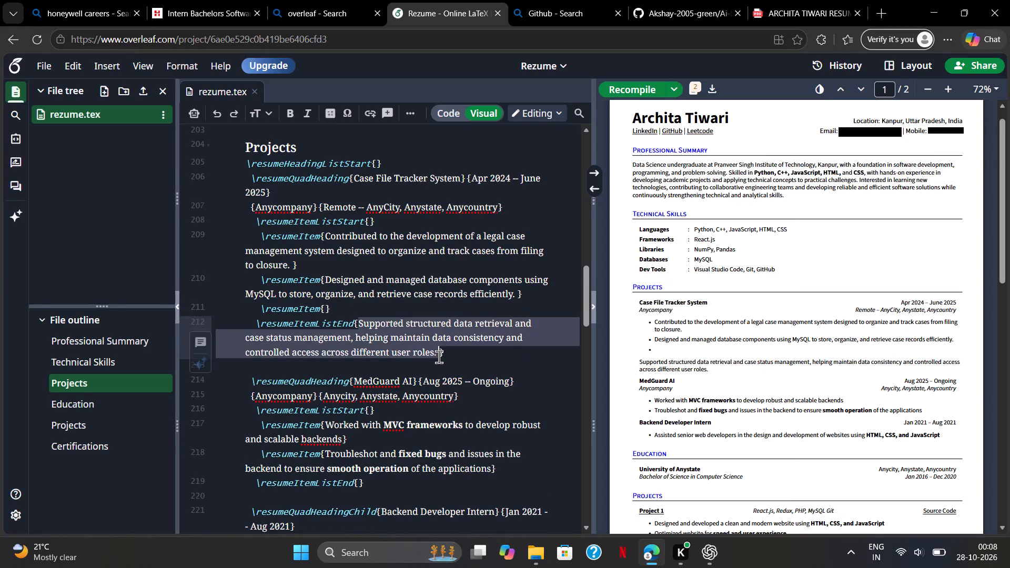
pyautogui.hotkey('ctrl', 'x')
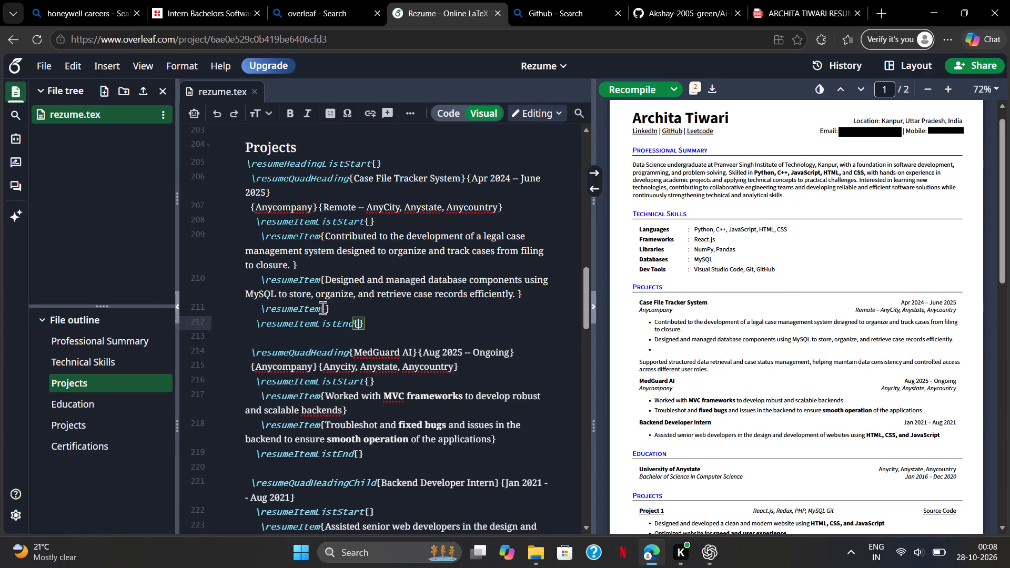
pyautogui.click(325, 309)
pyautogui.hotkey('ctrl', 'v')
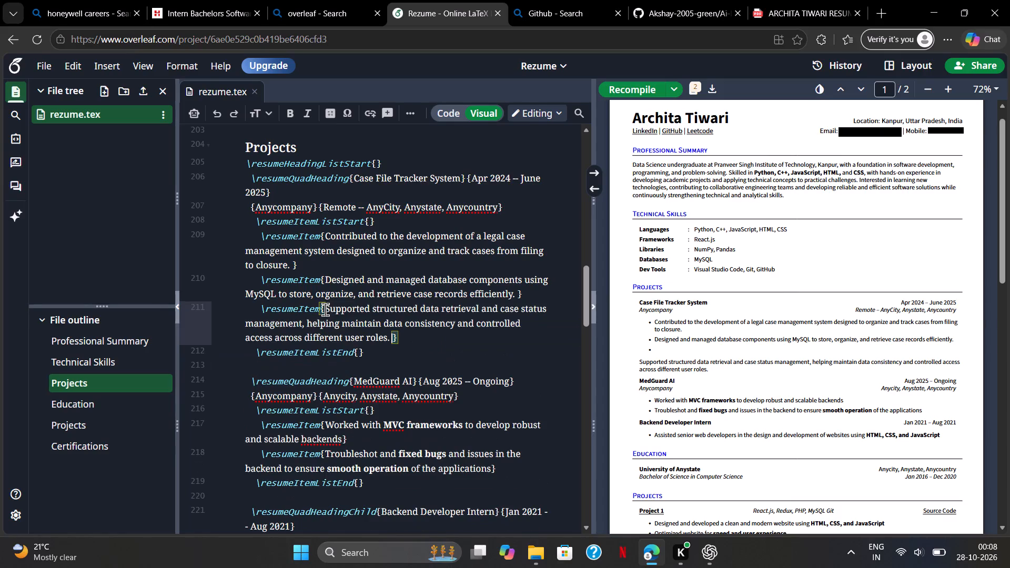
pyautogui.click(614, 90)
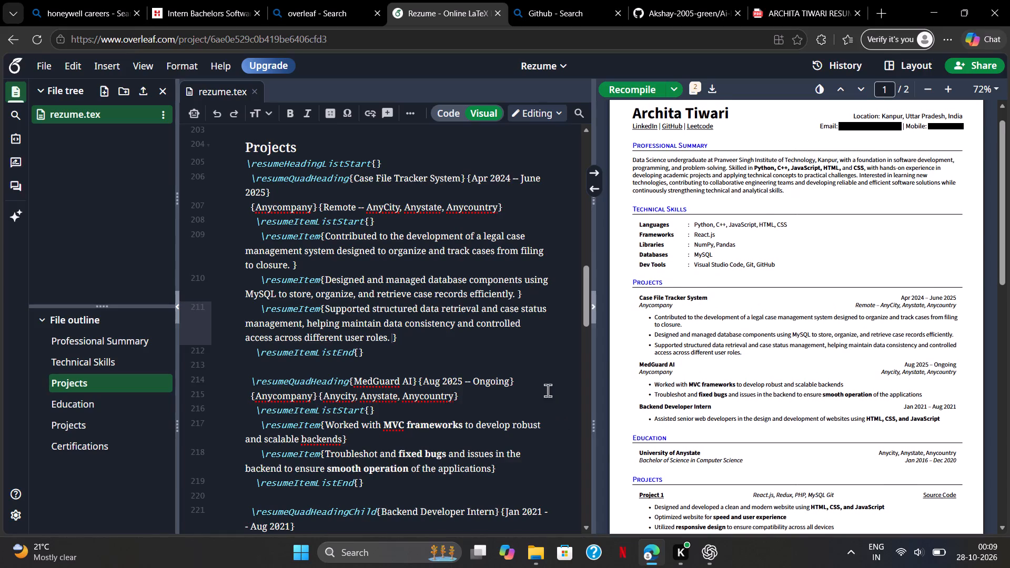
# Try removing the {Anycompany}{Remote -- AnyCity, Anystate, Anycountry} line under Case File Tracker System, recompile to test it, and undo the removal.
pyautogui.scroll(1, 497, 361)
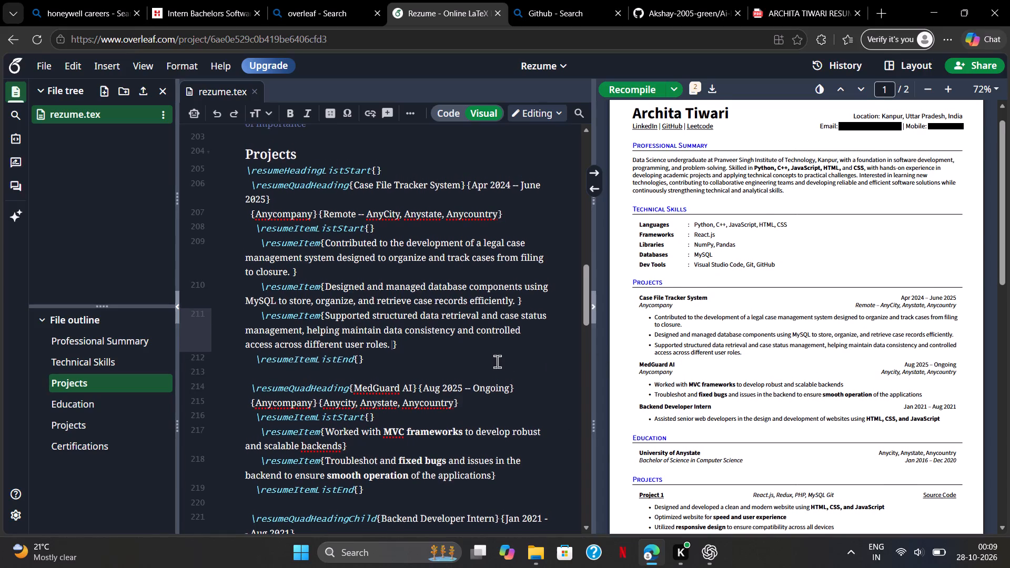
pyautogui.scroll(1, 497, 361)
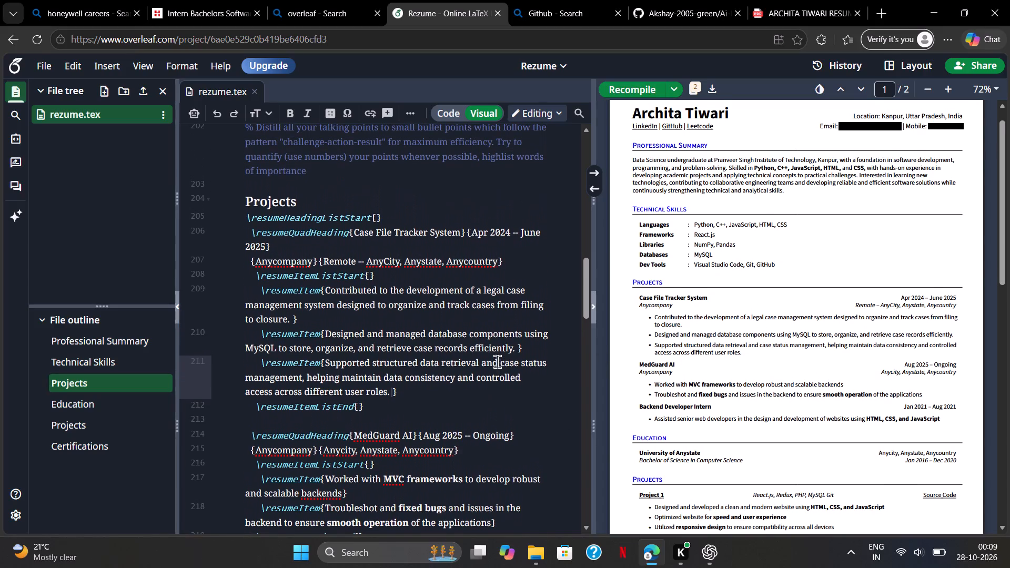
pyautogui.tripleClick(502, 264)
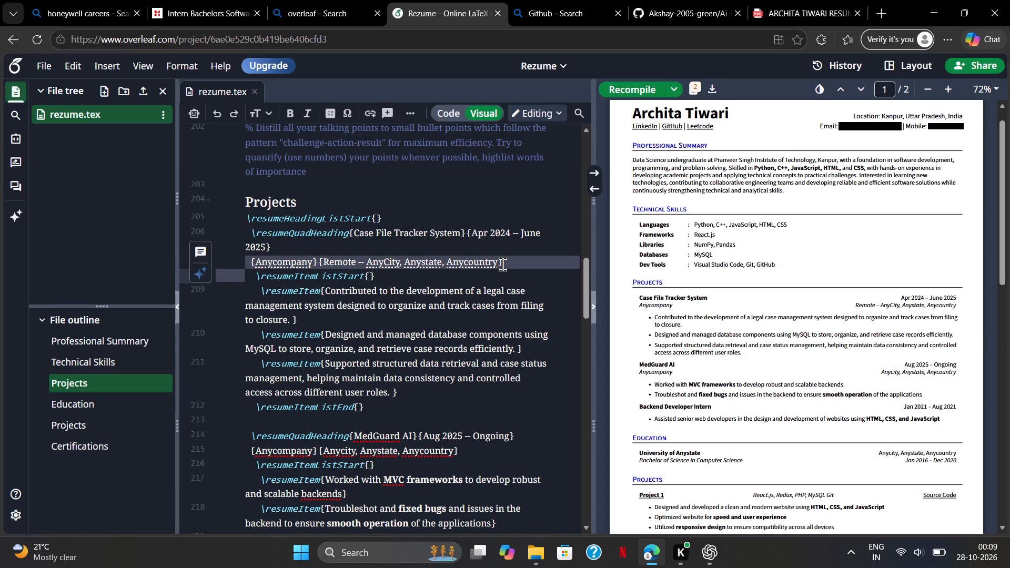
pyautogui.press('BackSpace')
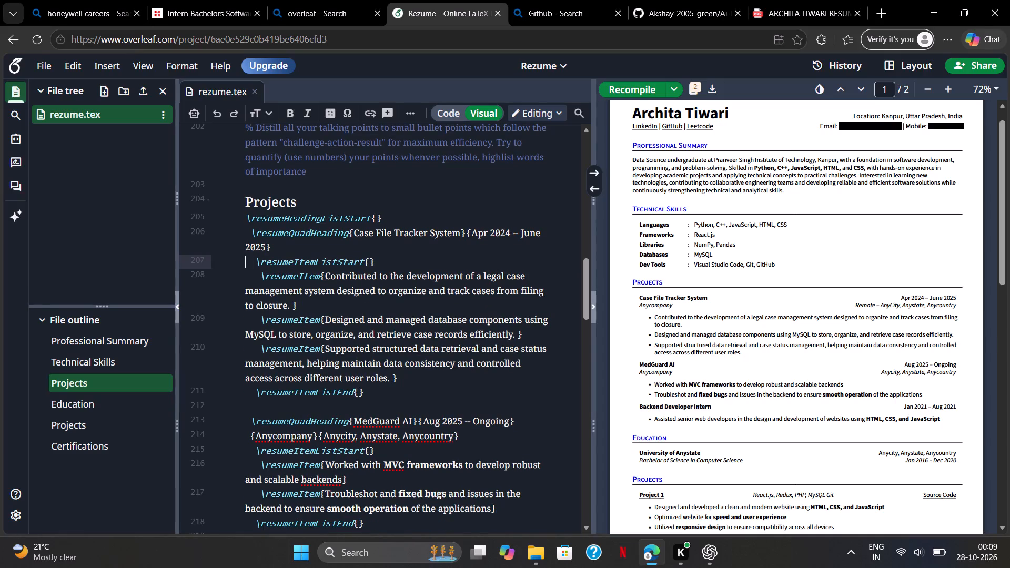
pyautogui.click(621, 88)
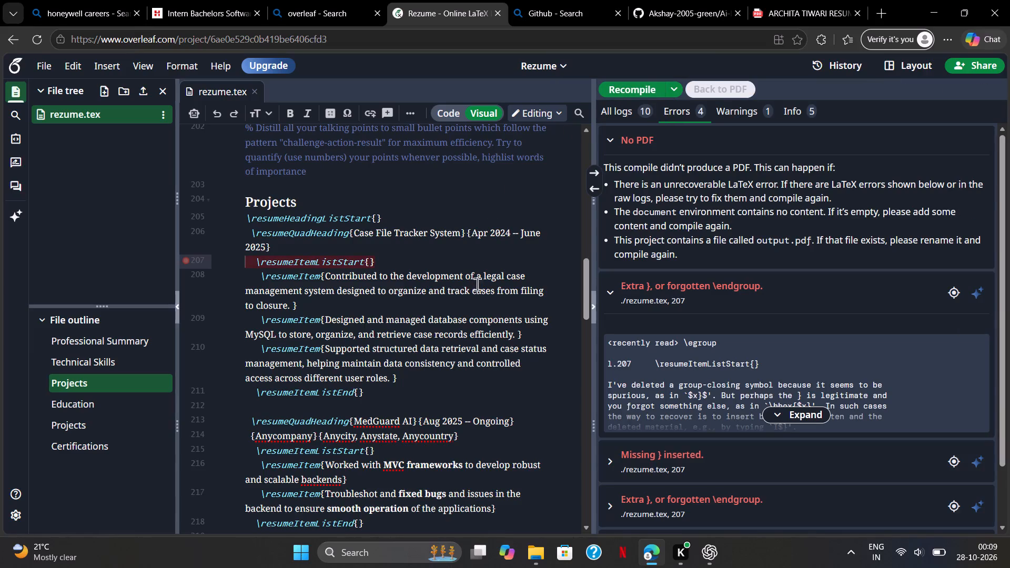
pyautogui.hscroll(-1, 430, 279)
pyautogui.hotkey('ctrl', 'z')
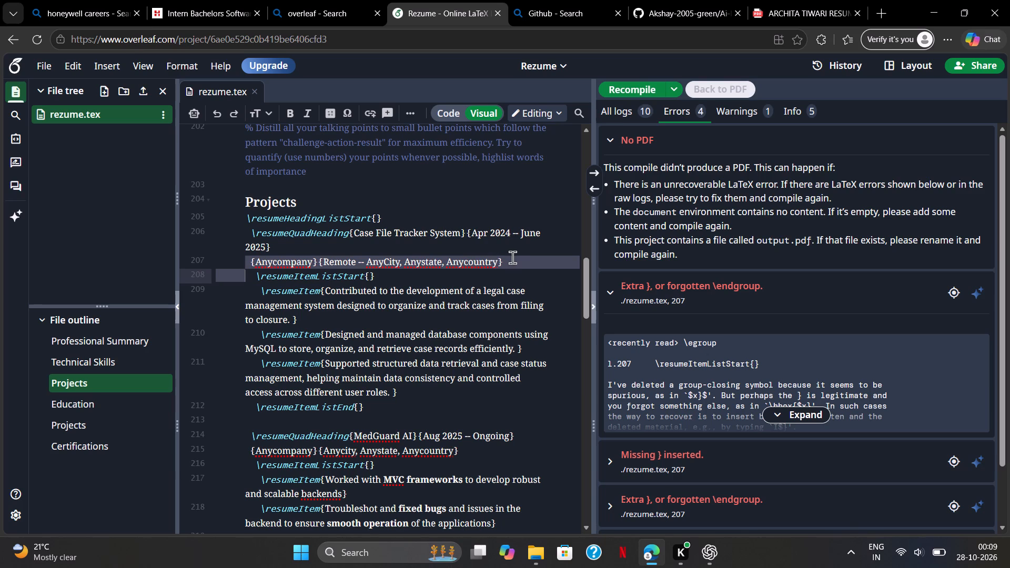
# Go to the end of Case File Tracker System's placeholder location, and clear the project's cached compile files.
pyautogui.click(512, 257)
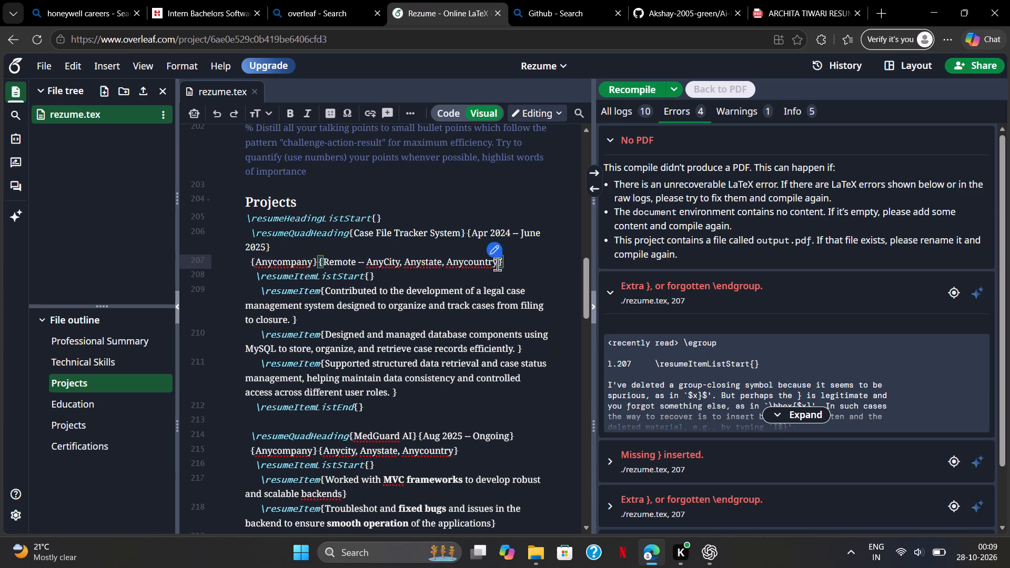
pyautogui.click(497, 264)
pyautogui.tripleClick(497, 264)
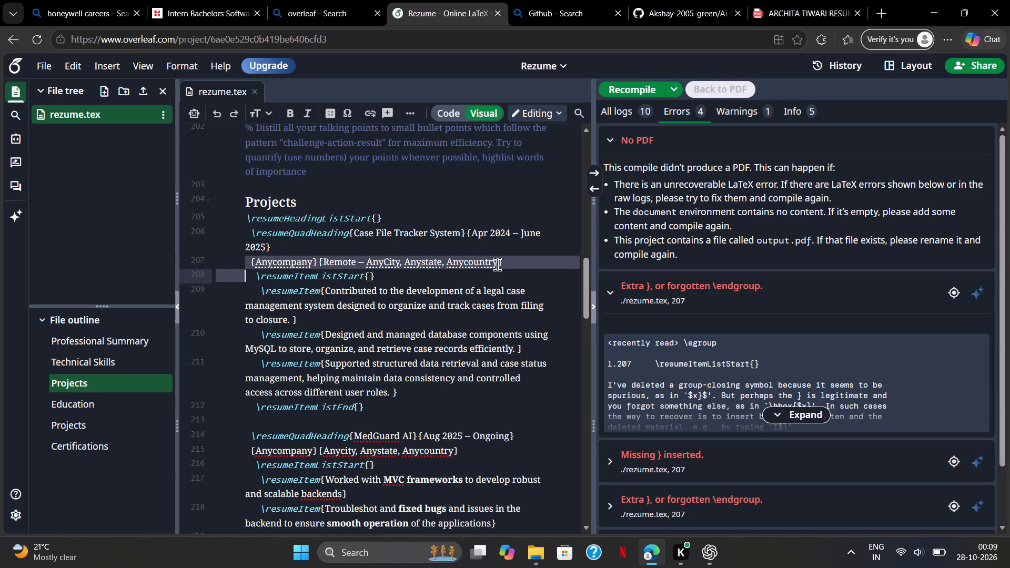
pyautogui.click(497, 264)
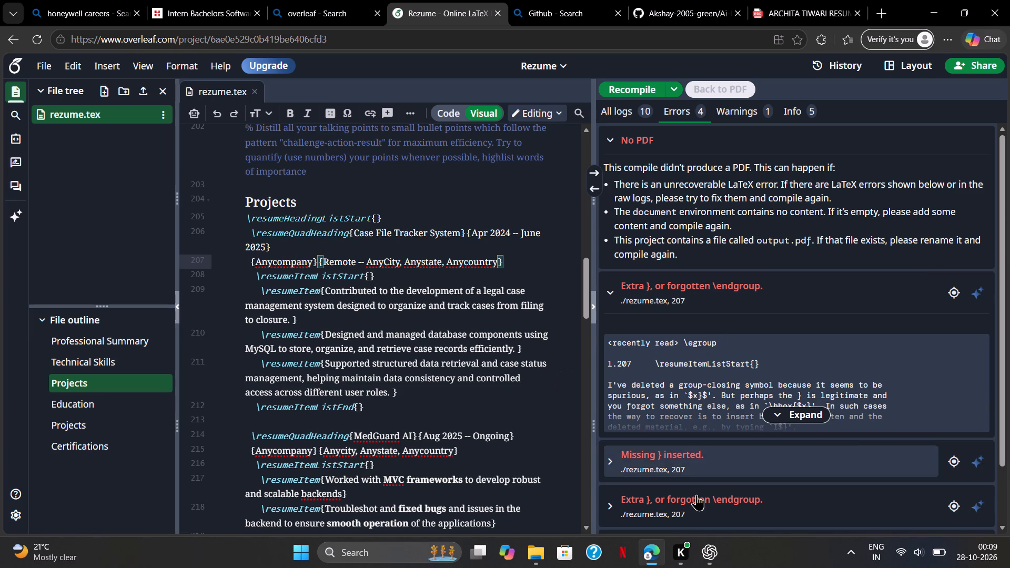
pyautogui.scroll(-3, 696, 494)
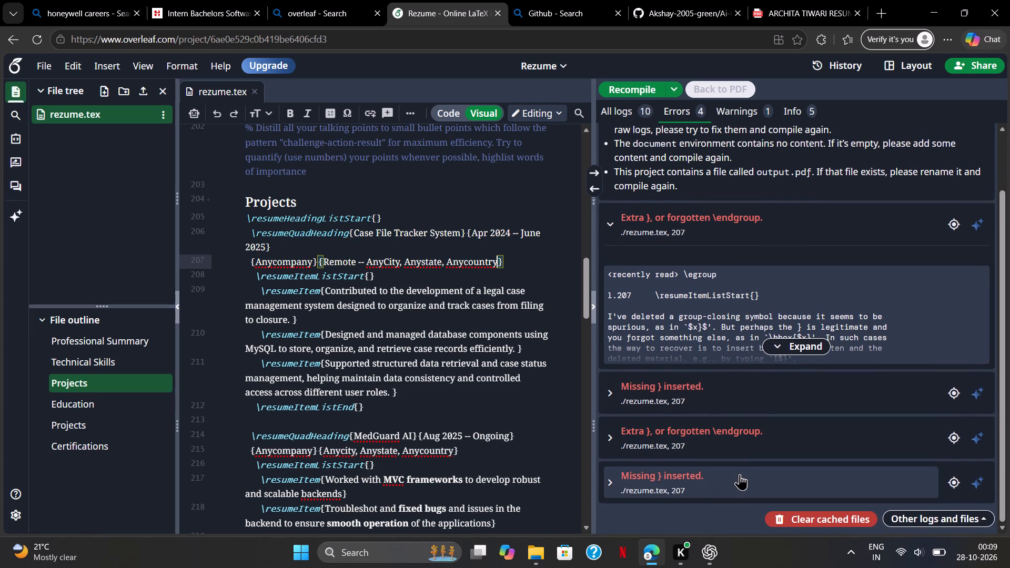
pyautogui.click(803, 518)
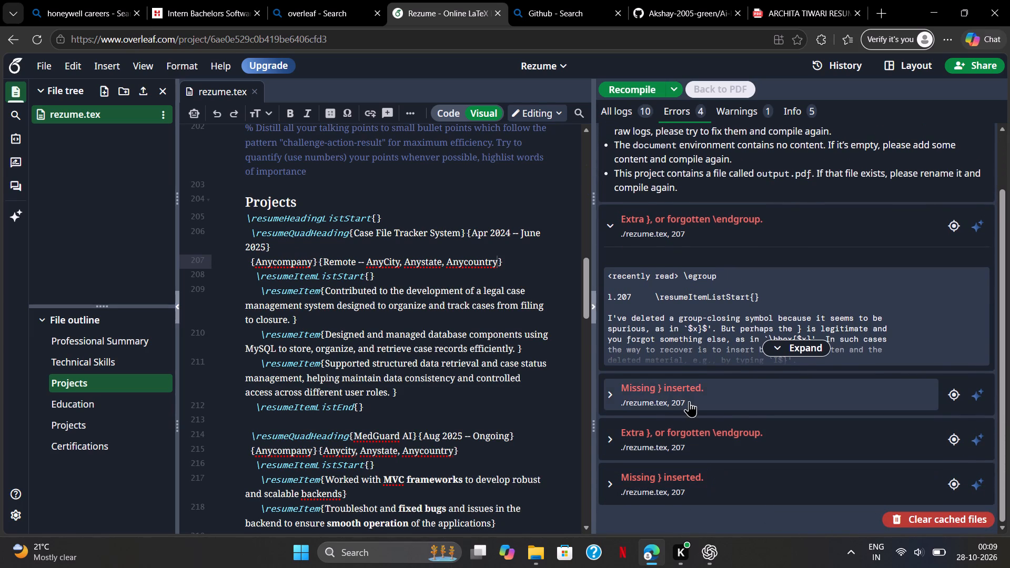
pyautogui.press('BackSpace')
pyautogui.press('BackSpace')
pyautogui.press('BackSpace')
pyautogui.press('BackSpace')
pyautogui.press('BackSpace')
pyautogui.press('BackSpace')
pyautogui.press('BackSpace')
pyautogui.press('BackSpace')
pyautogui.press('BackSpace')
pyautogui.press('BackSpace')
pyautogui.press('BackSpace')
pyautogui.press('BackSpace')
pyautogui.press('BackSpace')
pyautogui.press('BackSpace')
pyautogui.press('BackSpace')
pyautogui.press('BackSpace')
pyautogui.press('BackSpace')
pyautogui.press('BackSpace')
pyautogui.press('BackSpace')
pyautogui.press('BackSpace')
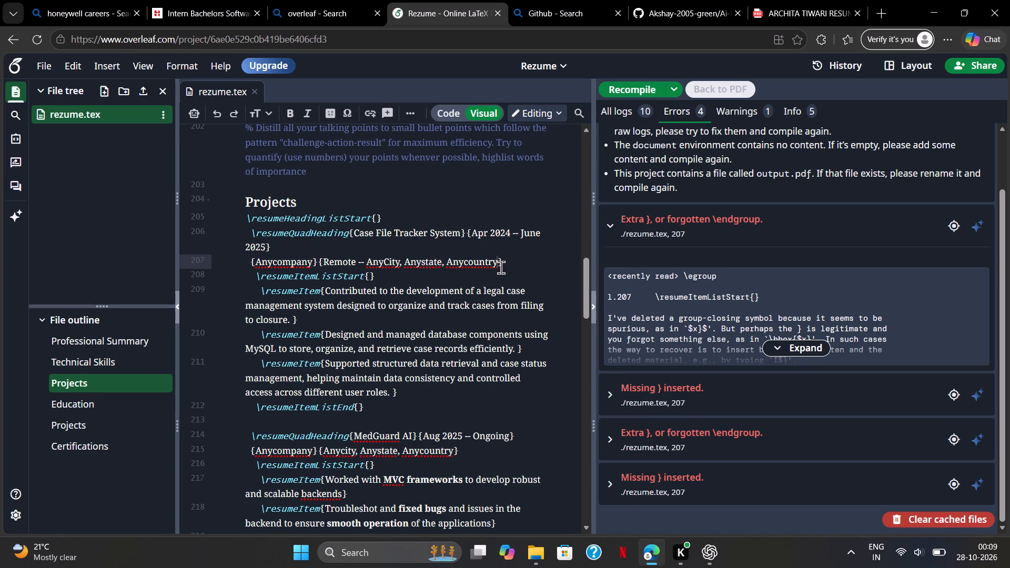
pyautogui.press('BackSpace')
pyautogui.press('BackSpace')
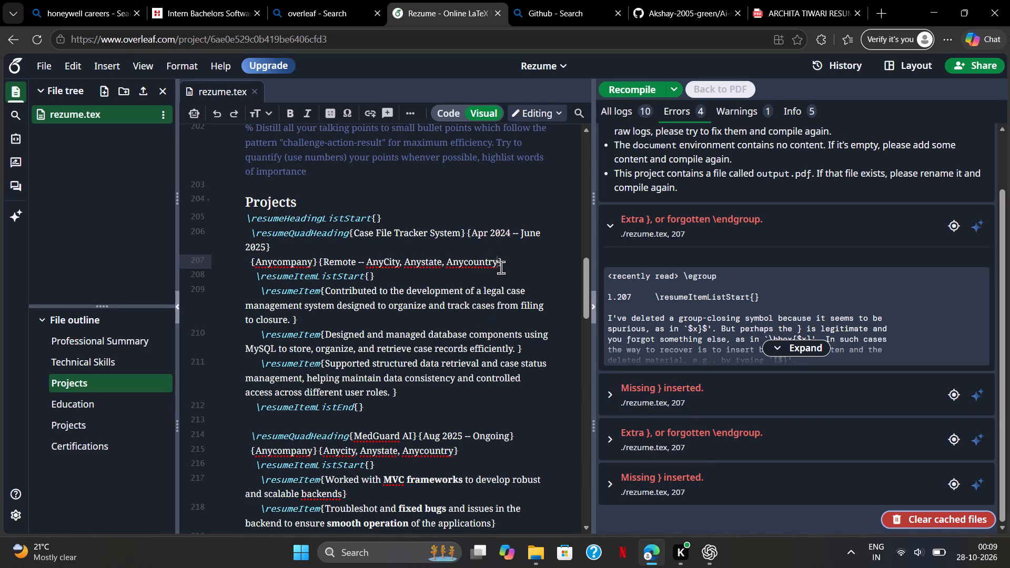
# Clear the Anycompany and Remote location placeholders under Case File Tracker System, leaving one empty pair of braces, and recompile.
pyautogui.click(480, 292)
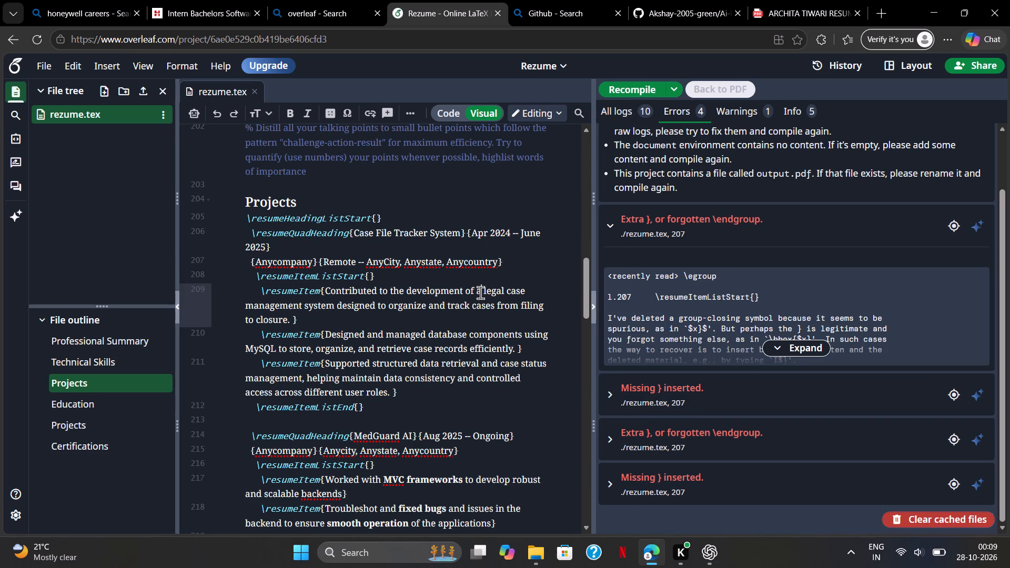
pyautogui.click(498, 261)
pyautogui.press('BackSpace')
pyautogui.press('BackSpace')
pyautogui.press('BackSpace')
pyautogui.press('BackSpace')
pyautogui.press('BackSpace')
pyautogui.press('BackSpace')
pyautogui.press('BackSpace')
pyautogui.press('BackSpace')
pyautogui.press('BackSpace')
pyautogui.press('BackSpace')
pyautogui.press('BackSpace')
pyautogui.press('BackSpace')
pyautogui.press('BackSpace')
pyautogui.press('BackSpace')
pyautogui.press('BackSpace')
pyautogui.press('BackSpace')
pyautogui.press('BackSpace')
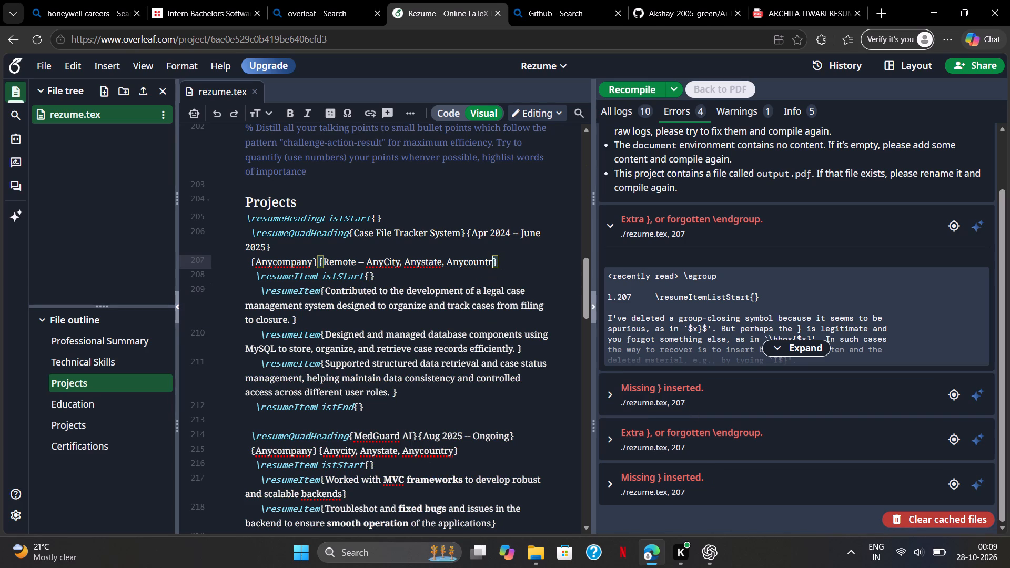
pyautogui.press('BackSpace')
pyautogui.press('BackSpace')
pyautogui.press('BackSpace')
pyautogui.press('BackSpace')
pyautogui.press('BackSpace')
pyautogui.press('BackSpace')
pyautogui.press('BackSpace')
pyautogui.press('BackSpace')
pyautogui.press('BackSpace')
pyautogui.press('BackSpace')
pyautogui.press('BackSpace')
pyautogui.press('BackSpace')
pyautogui.press('BackSpace')
pyautogui.press('BackSpace')
pyautogui.press('BackSpace')
pyautogui.press('BackSpace')
pyautogui.press('BackSpace')
pyautogui.press('BackSpace')
pyautogui.press('BackSpace')
pyautogui.press('BackSpace')
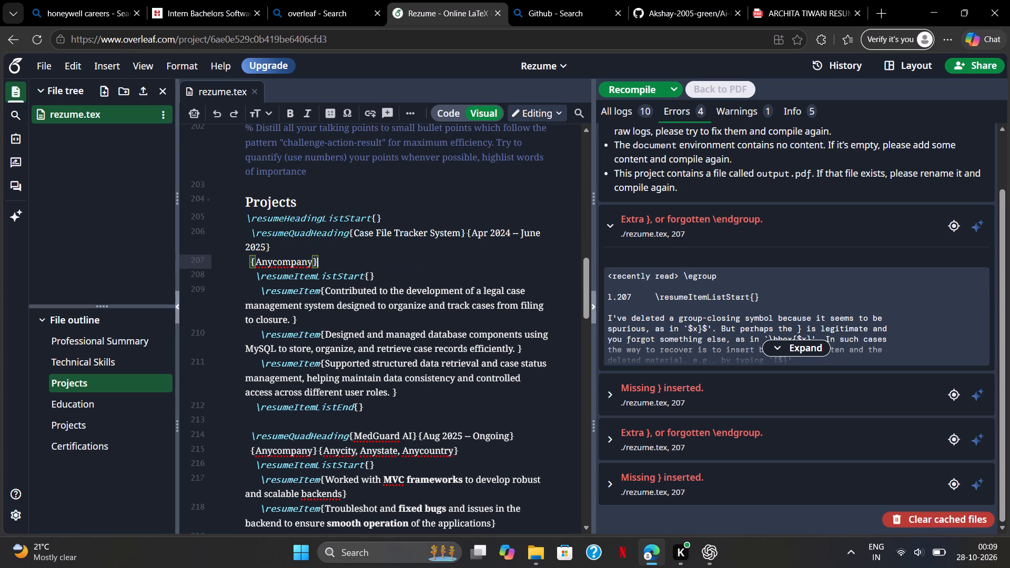
pyautogui.press('BackSpace')
pyautogui.press('BackSpace')
pyautogui.press('BackSpace')
pyautogui.press('BackSpace')
pyautogui.press('BackSpace')
pyautogui.press('BackSpace')
pyautogui.press('BackSpace')
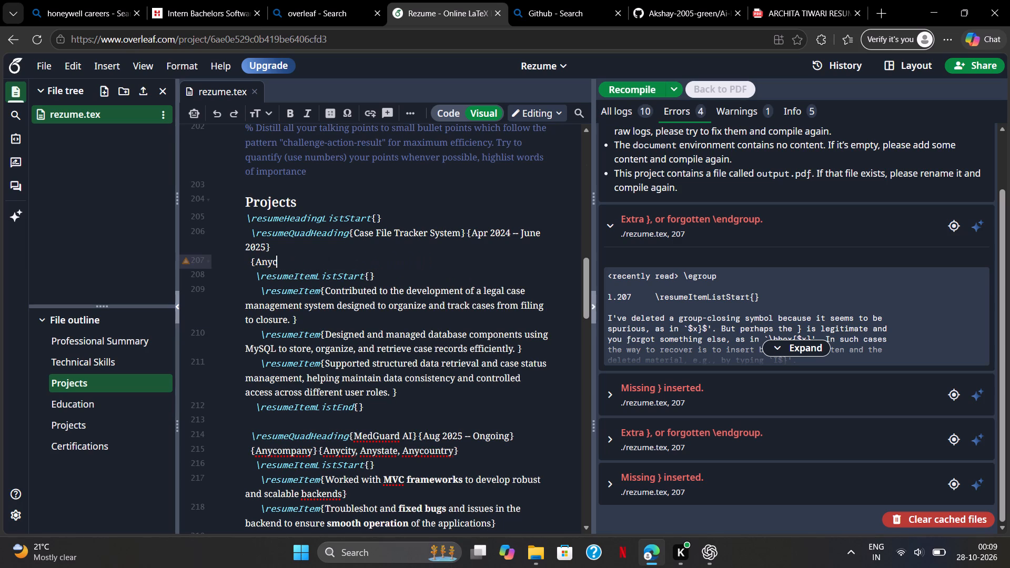
pyautogui.press('BackSpace')
pyautogui.press('BackSpace')
pyautogui.press('BackSpace')
pyautogui.press('BackSpace')
pyautogui.hotkey('shift', '}')
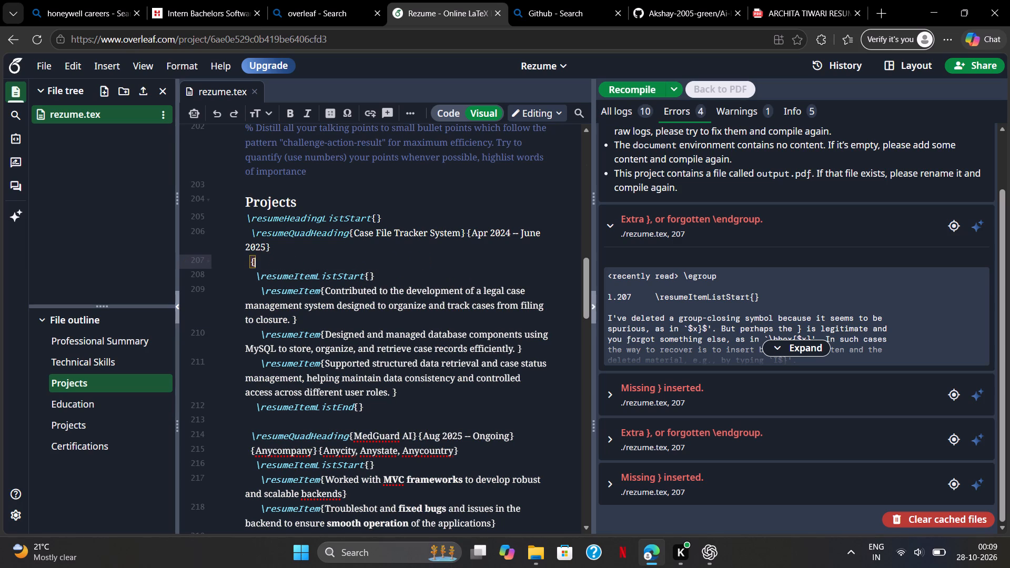
pyautogui.click(625, 96)
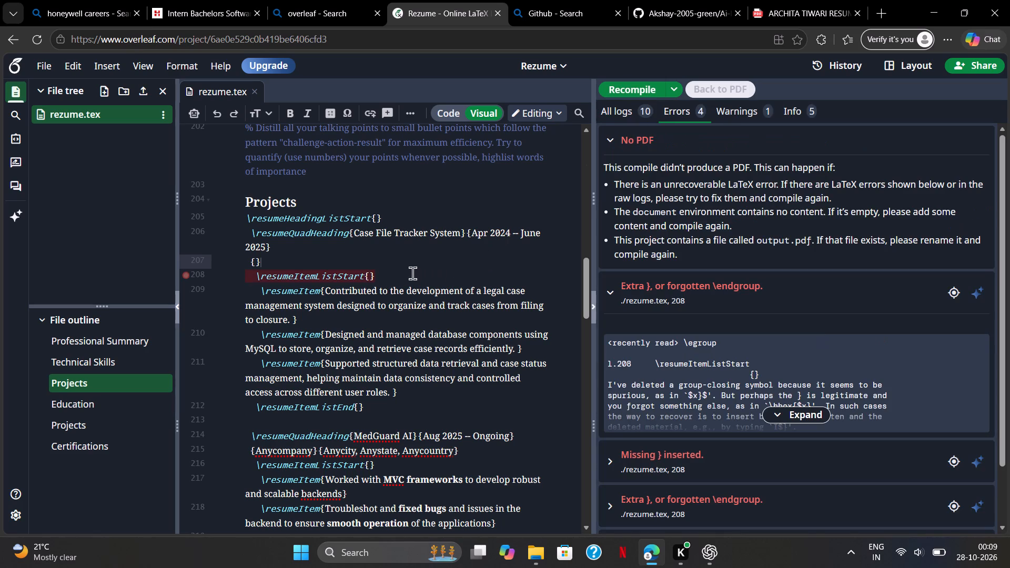
# Delete the empty braces line under the Case File Tracker System heading and the indentation before \resumeItemListStart, and recompile.
pyautogui.click(379, 262)
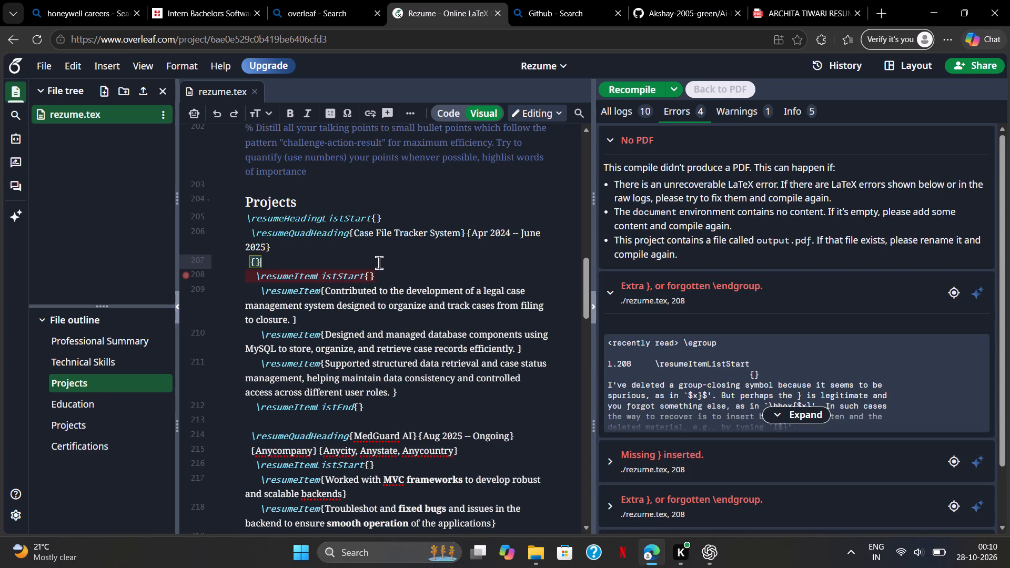
pyautogui.press('BackSpace')
pyautogui.press('BackSpace')
pyautogui.press('BackSpace')
pyautogui.press('BackSpace')
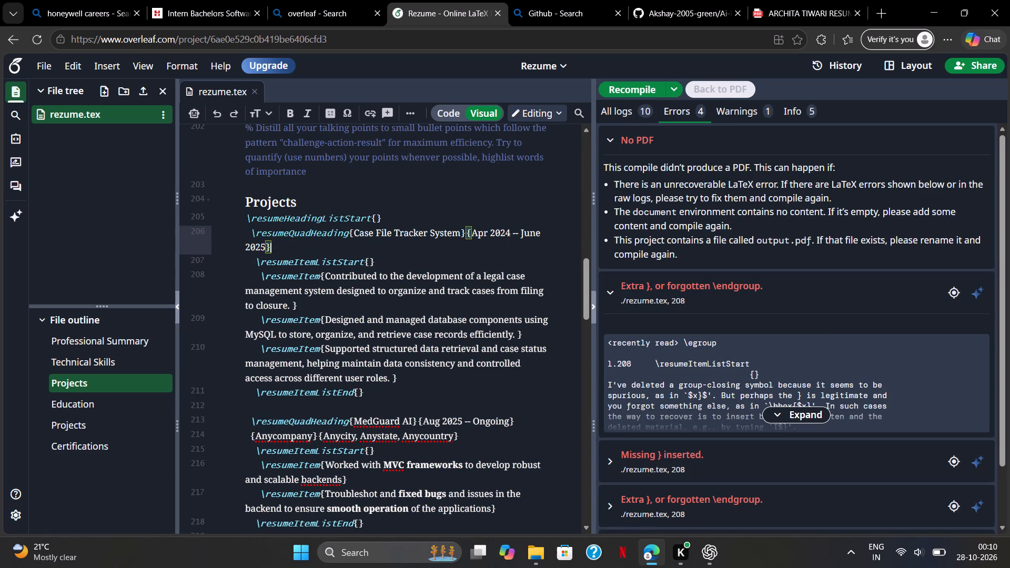
pyautogui.click(255, 263)
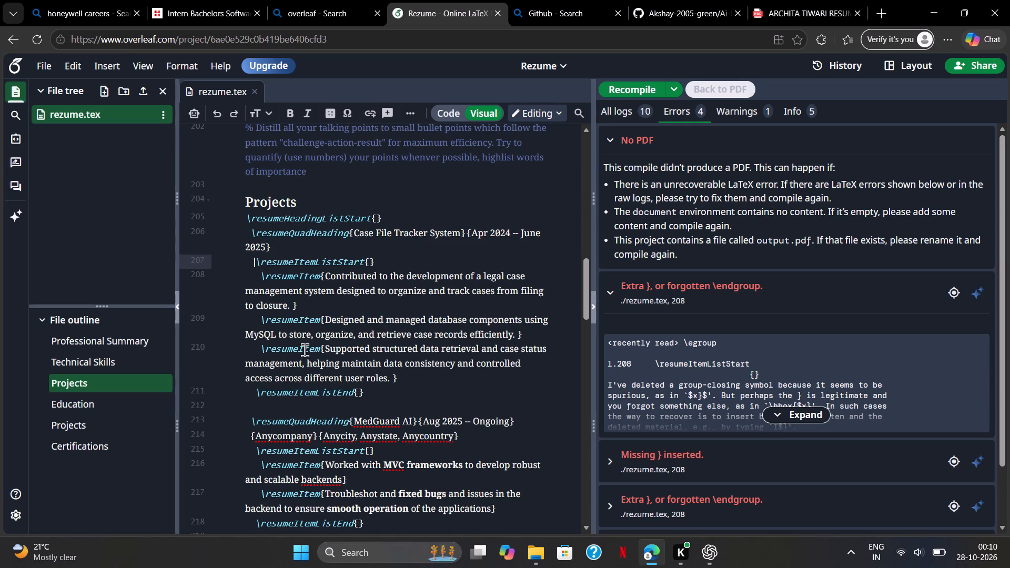
pyautogui.press('BackSpace')
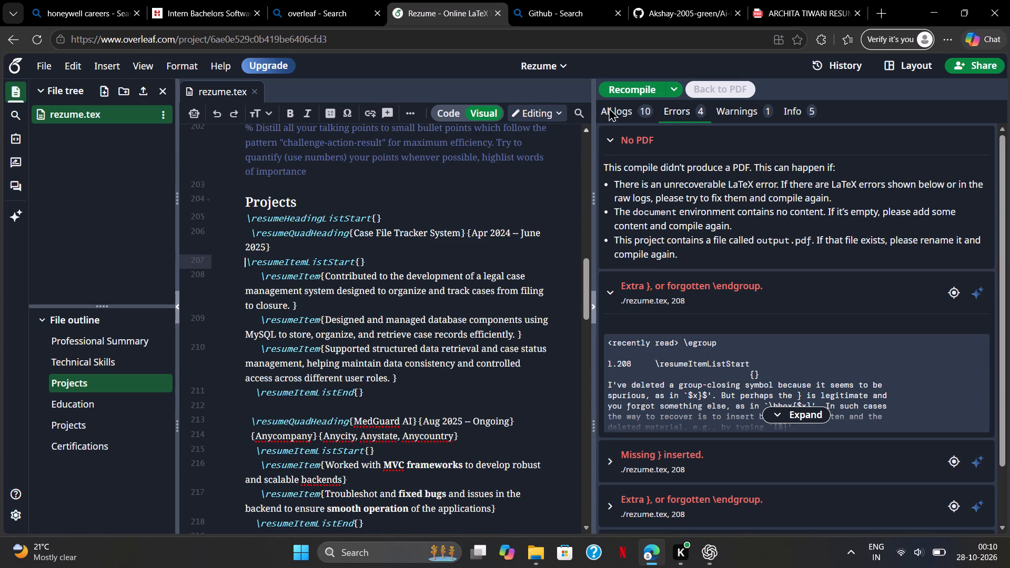
pyautogui.click(617, 85)
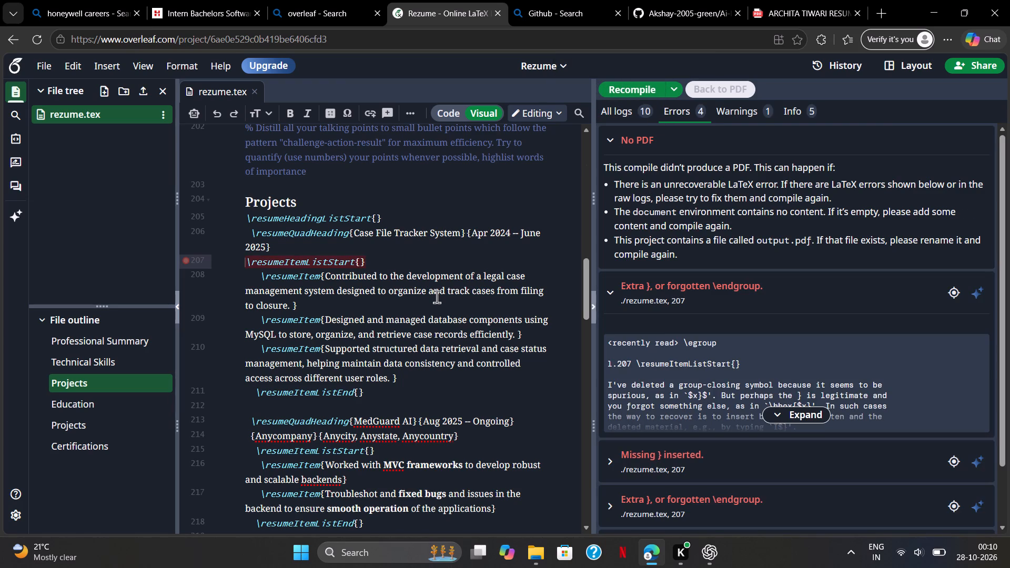
pyautogui.moveTo(234, 197); pyautogui.dragTo(389, 266)
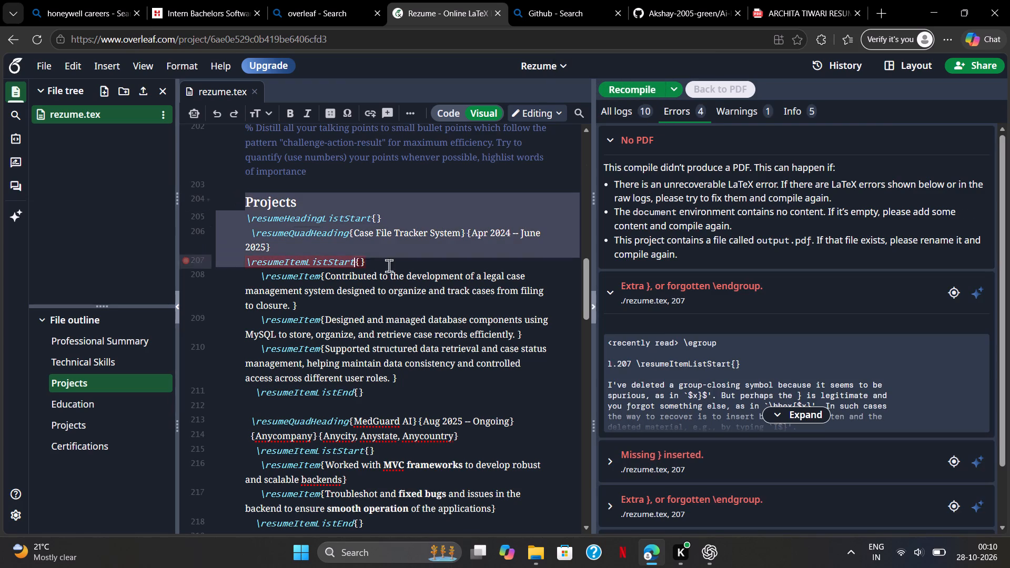
pyautogui.moveTo(389, 266); pyautogui.dragTo(474, 408)
pyautogui.hotkey('ctrl', 'c')
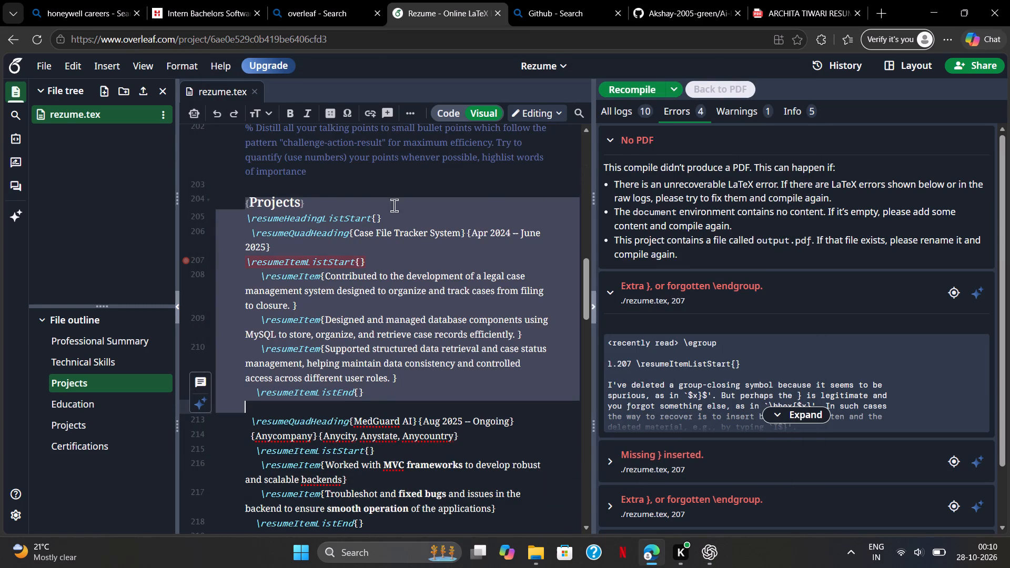
pyautogui.moveTo(244, 219); pyautogui.dragTo(367, 276)
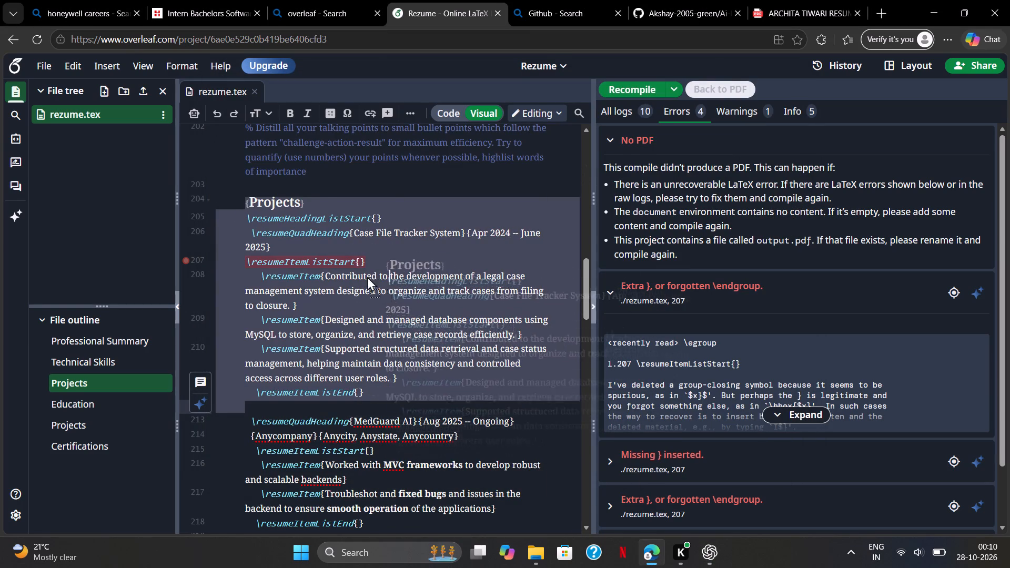
pyautogui.moveTo(367, 276); pyautogui.dragTo(223, 212)
pyautogui.moveTo(249, 217); pyautogui.dragTo(387, 427)
pyautogui.moveTo(379, 399); pyautogui.dragTo(336, 360)
pyautogui.moveTo(371, 396); pyautogui.dragTo(247, 216)
pyautogui.press('BackSpace')
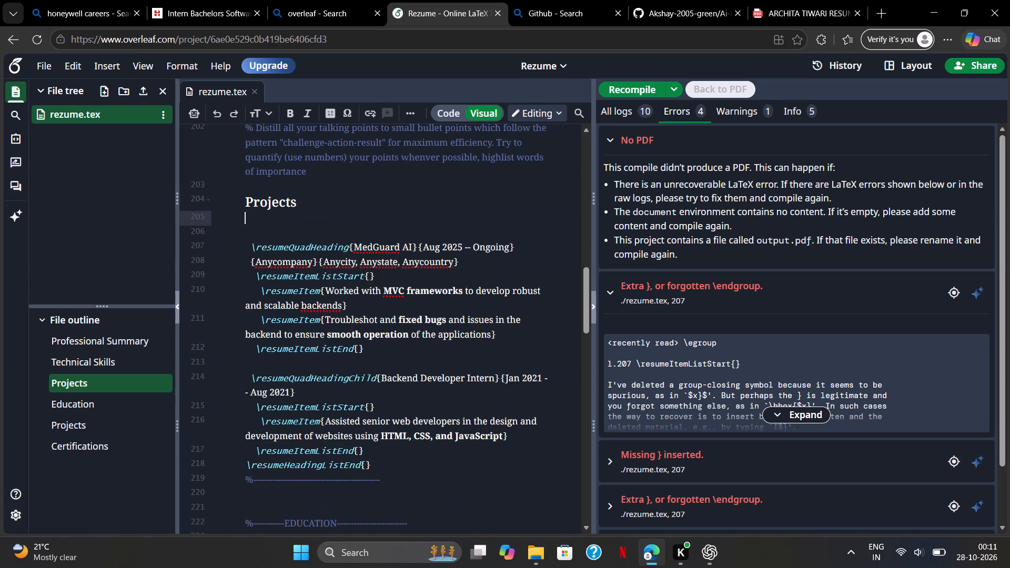
pyautogui.hotkey('ctrl', 'v')
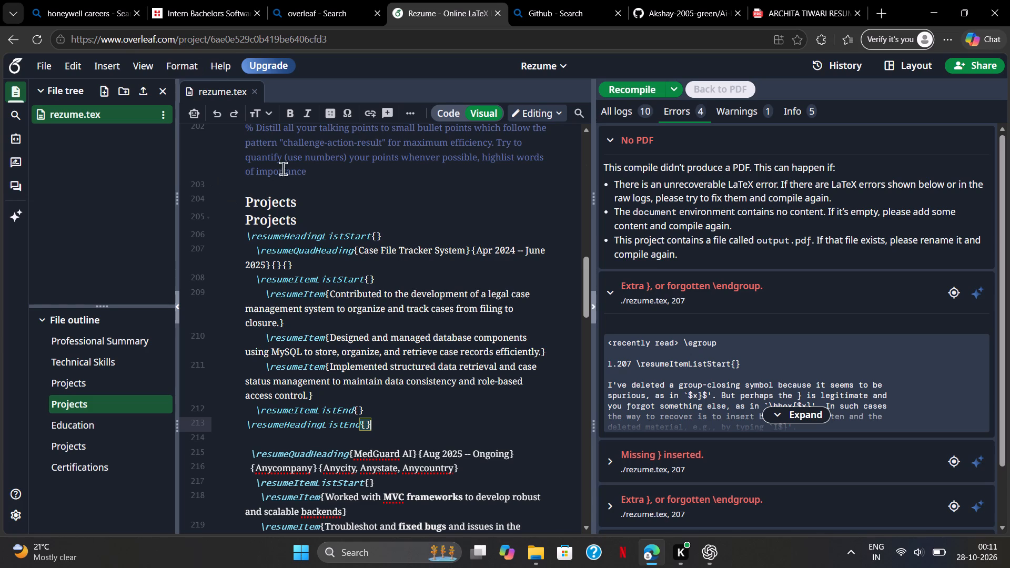
# Delete the duplicate Projects heading above the pasted code and recompile the résumé.
pyautogui.tripleClick(307, 199)
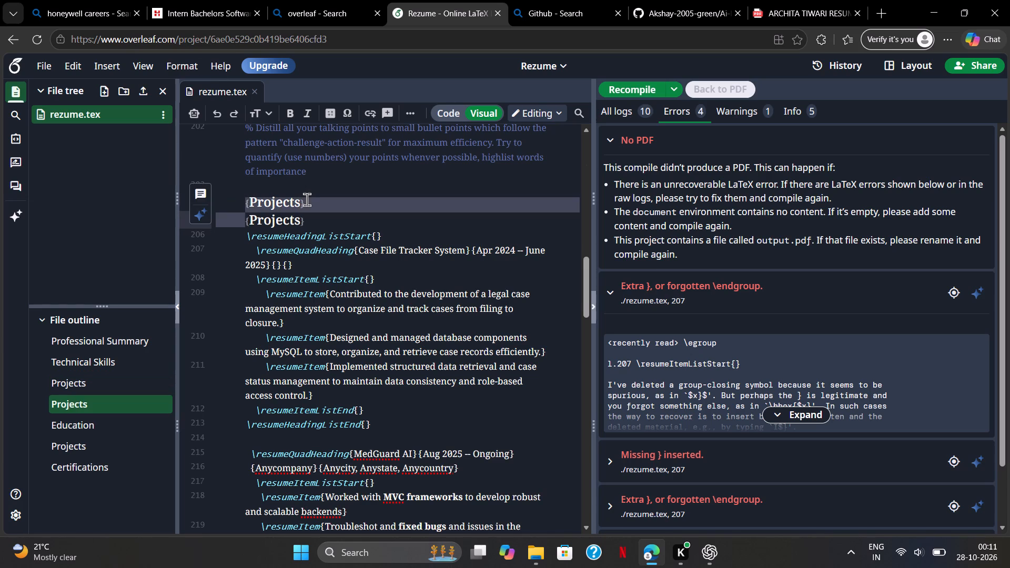
pyautogui.press('BackSpace')
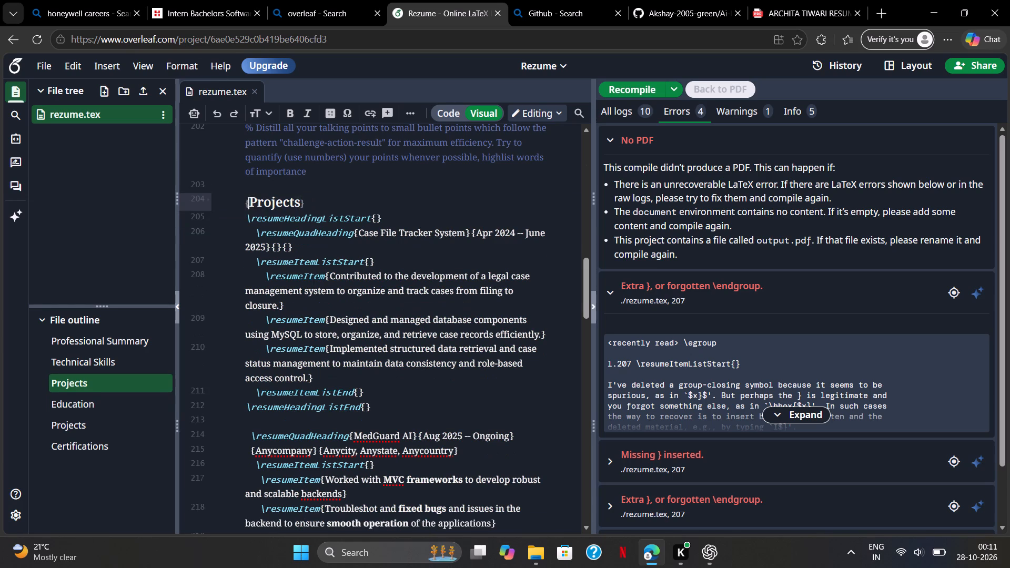
pyautogui.click(616, 88)
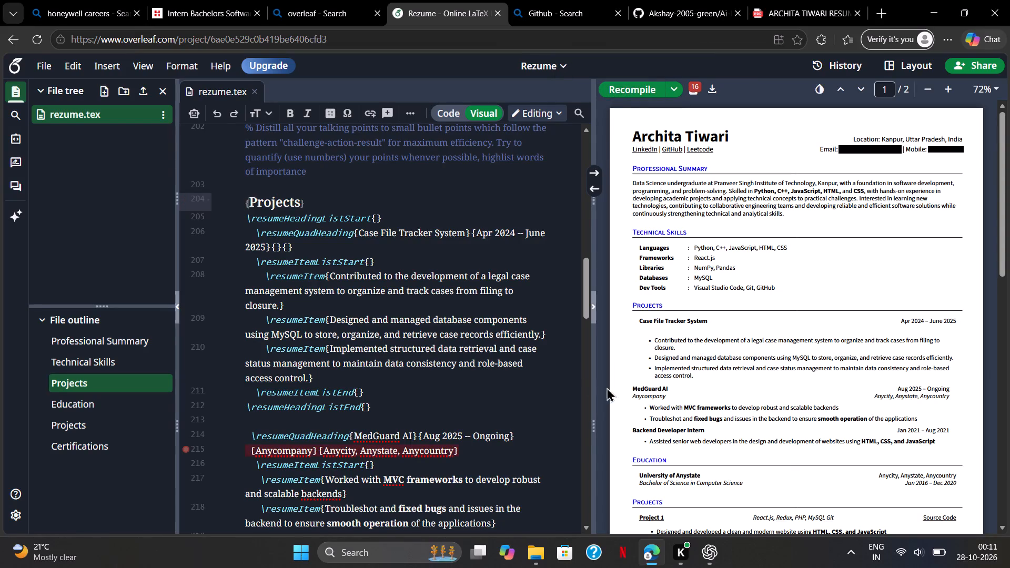
# Join Case File Tracker System's \resumeQuadHeading line onto the end of the \resumeHeadingListStart{} line.
pyautogui.click(396, 220)
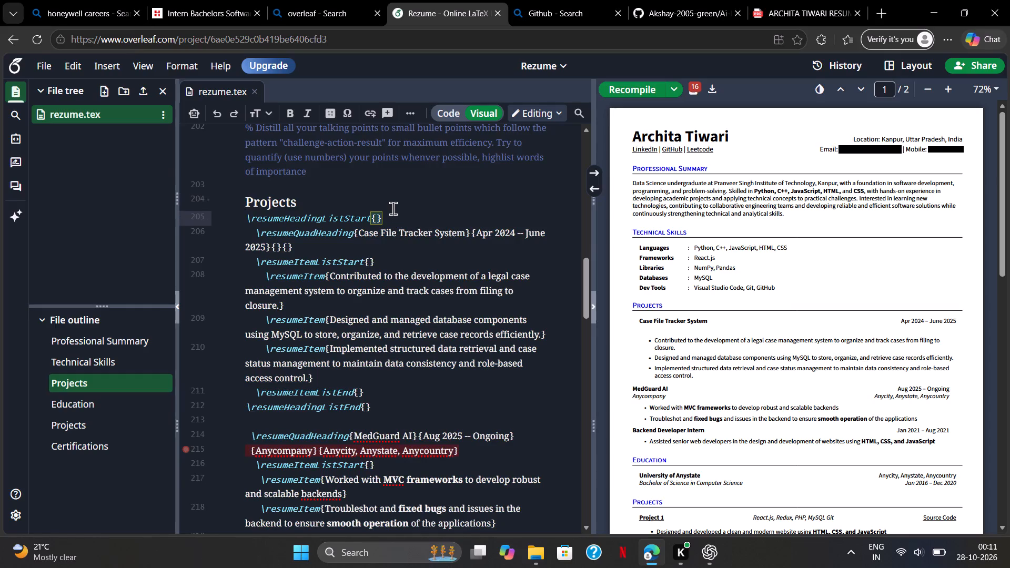
pyautogui.click(394, 203)
pyautogui.click(396, 215)
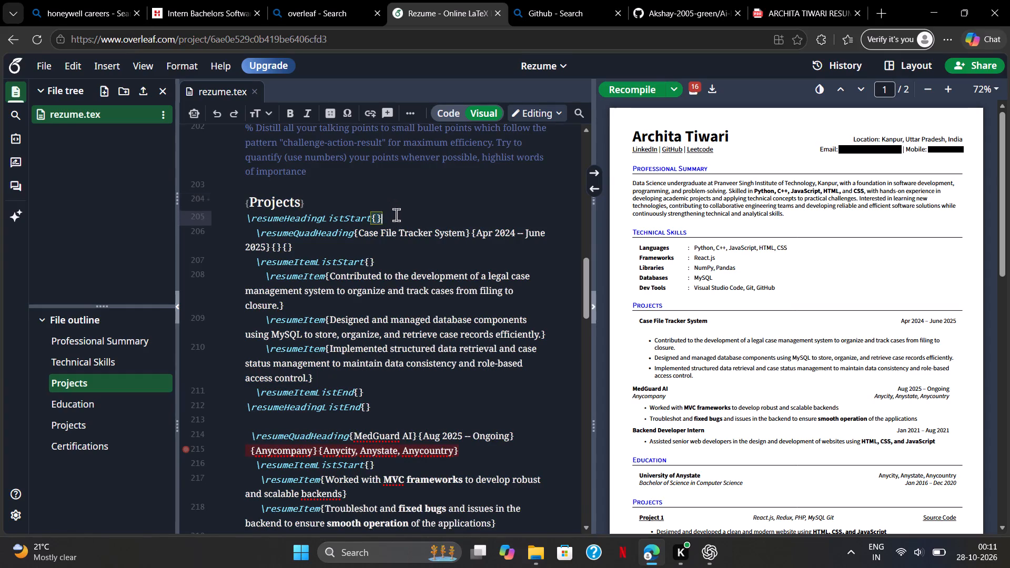
pyautogui.click(254, 236)
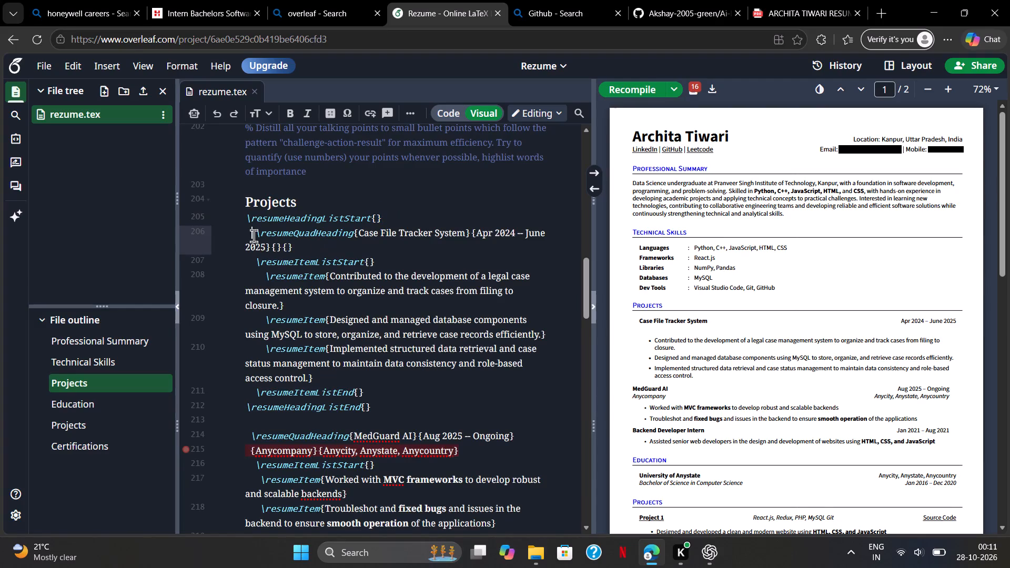
pyautogui.press('BackSpace')
pyautogui.press('BackSpace')
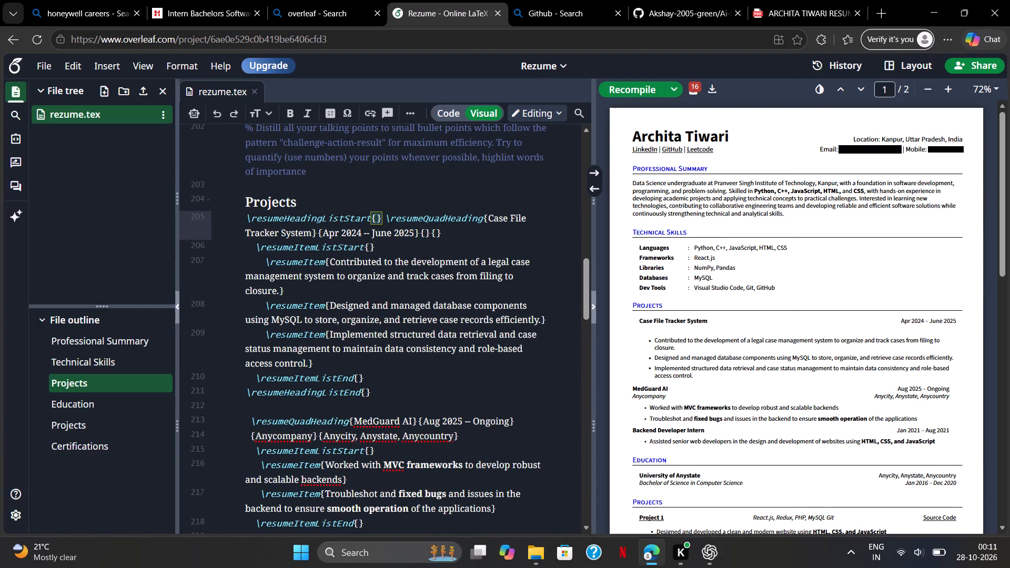